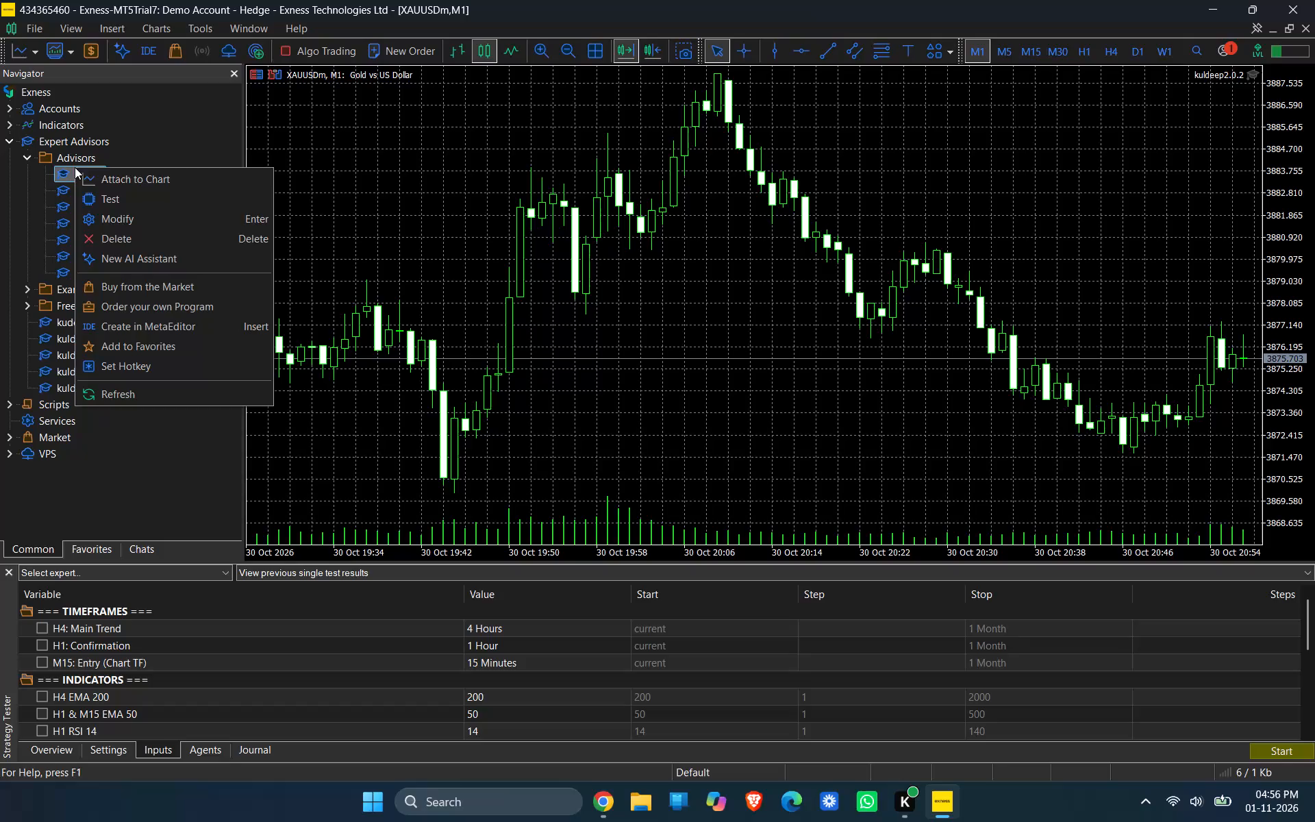
Load the beauti advisor into the strategy tester, review its input parameters, and start the visual backtest.
click(134, 199)
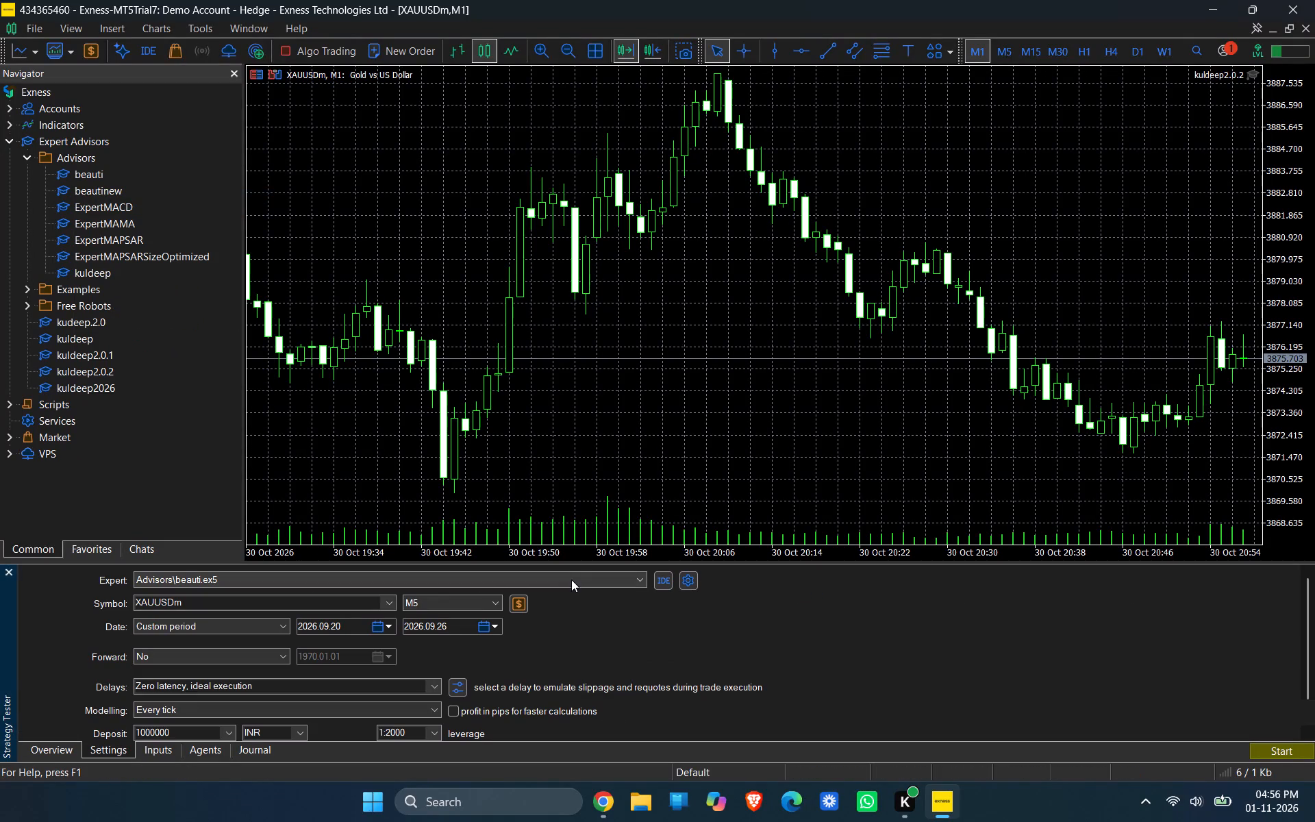
scroll(459, 626, down, 1)
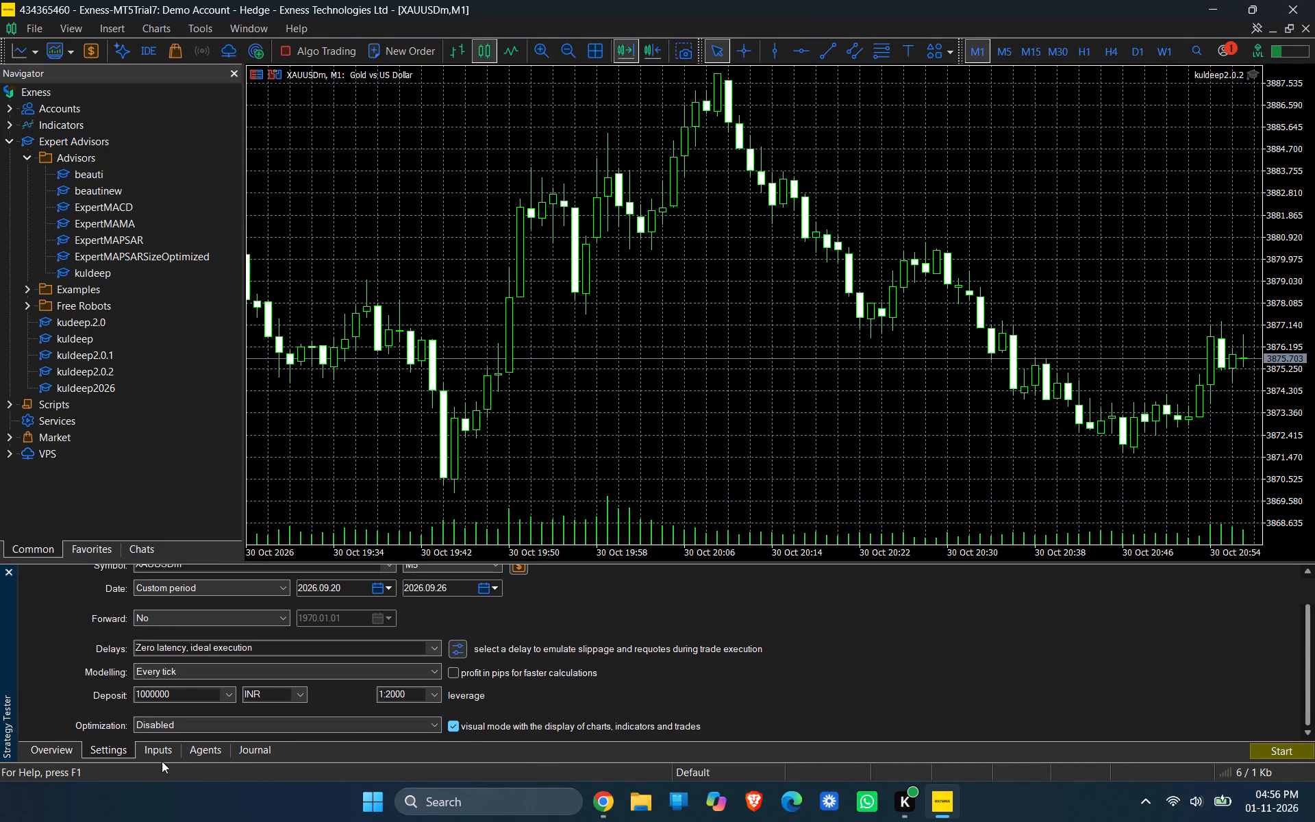
click(159, 752)
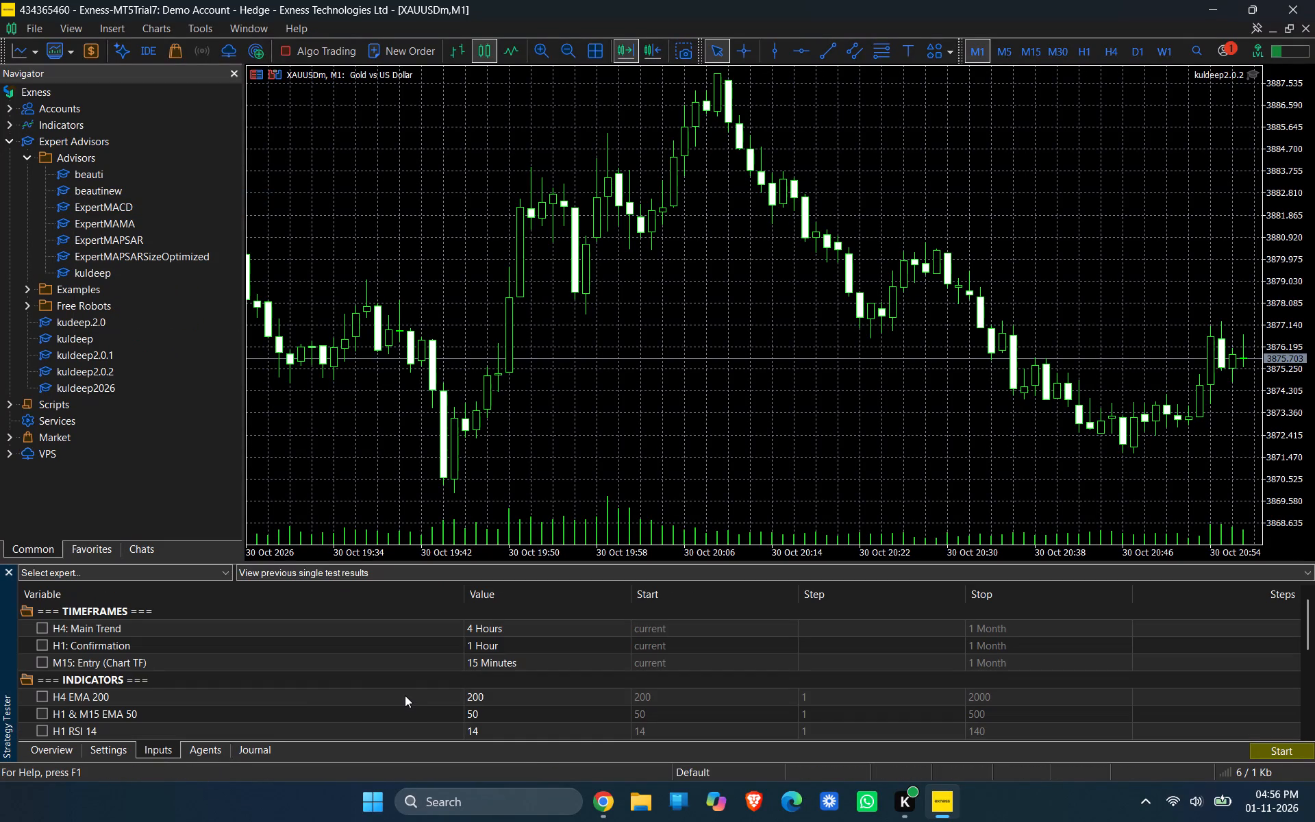
scroll(405, 695, down, 1)
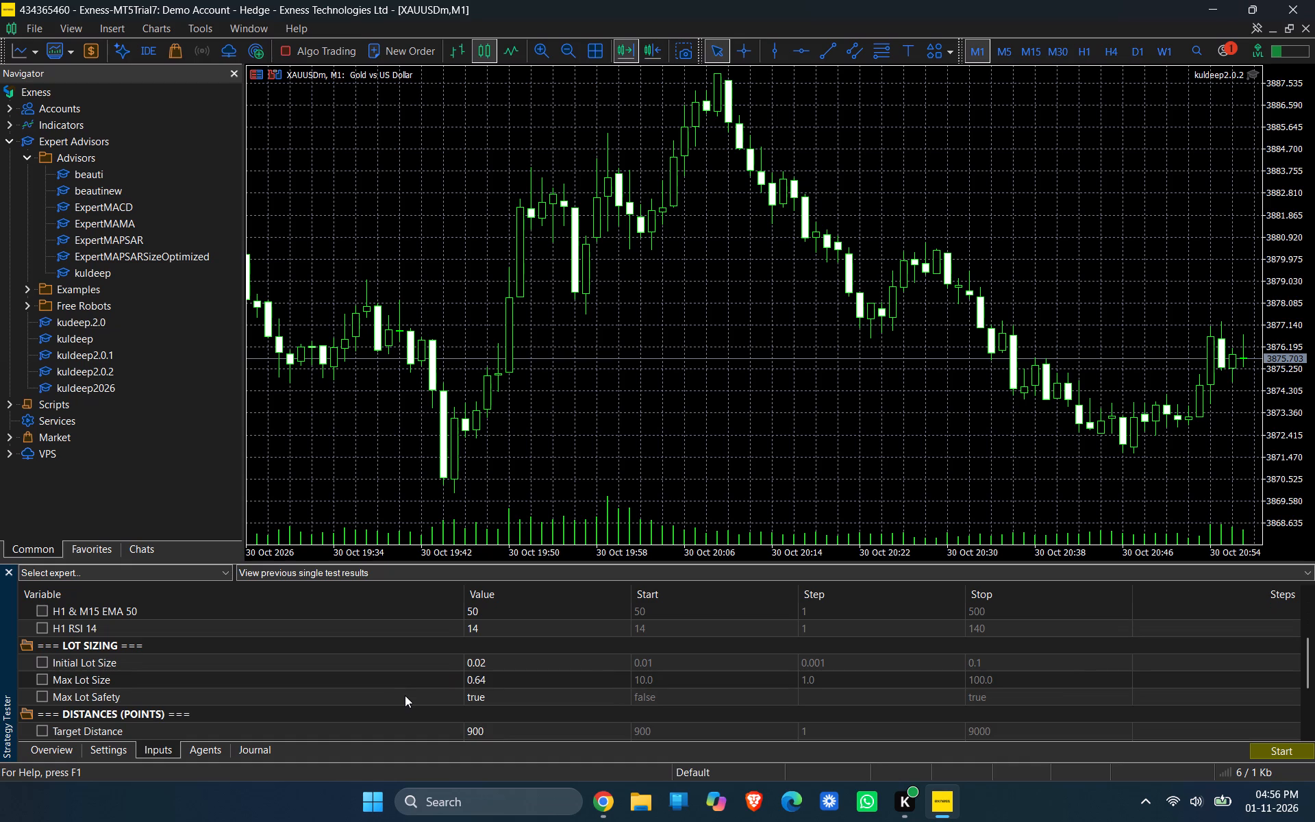
scroll(405, 695, down, 1)
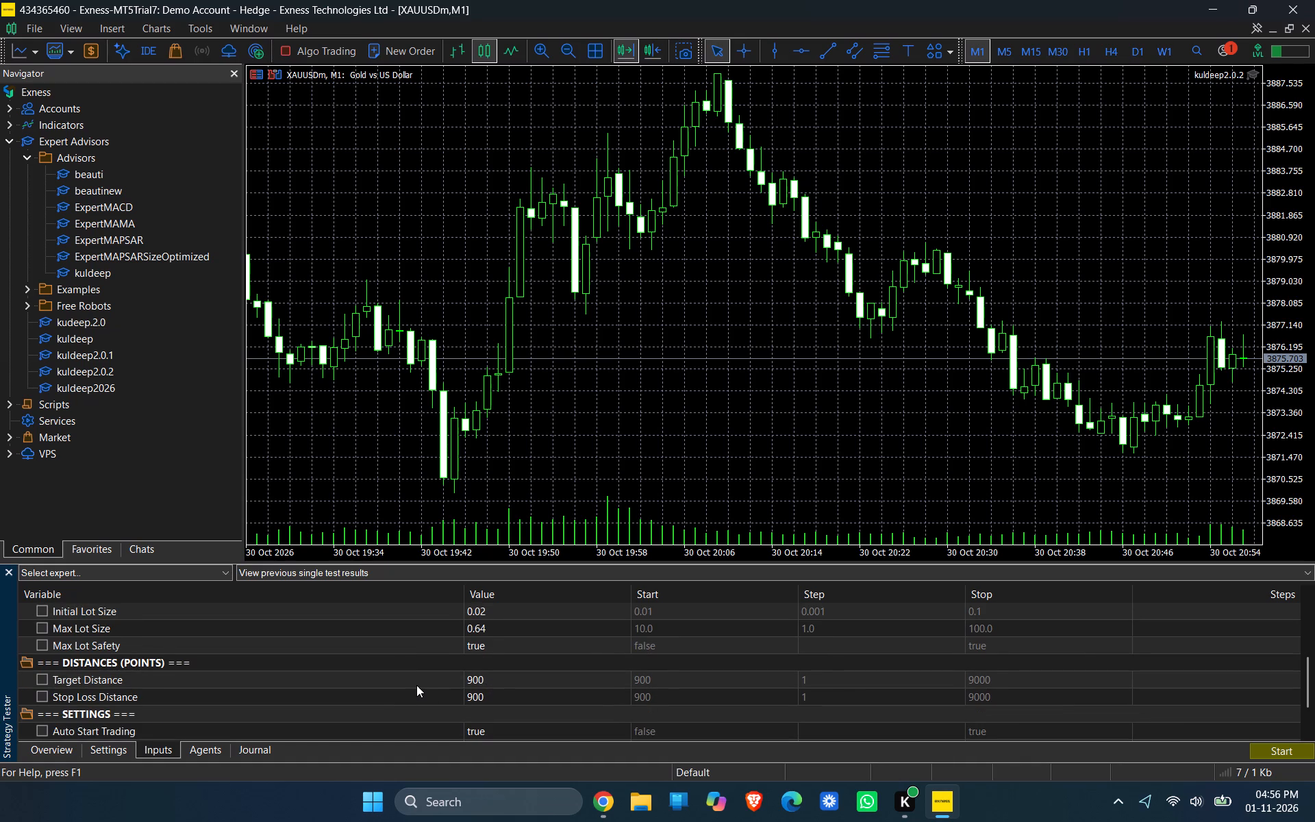
scroll(416, 685, down, 1)
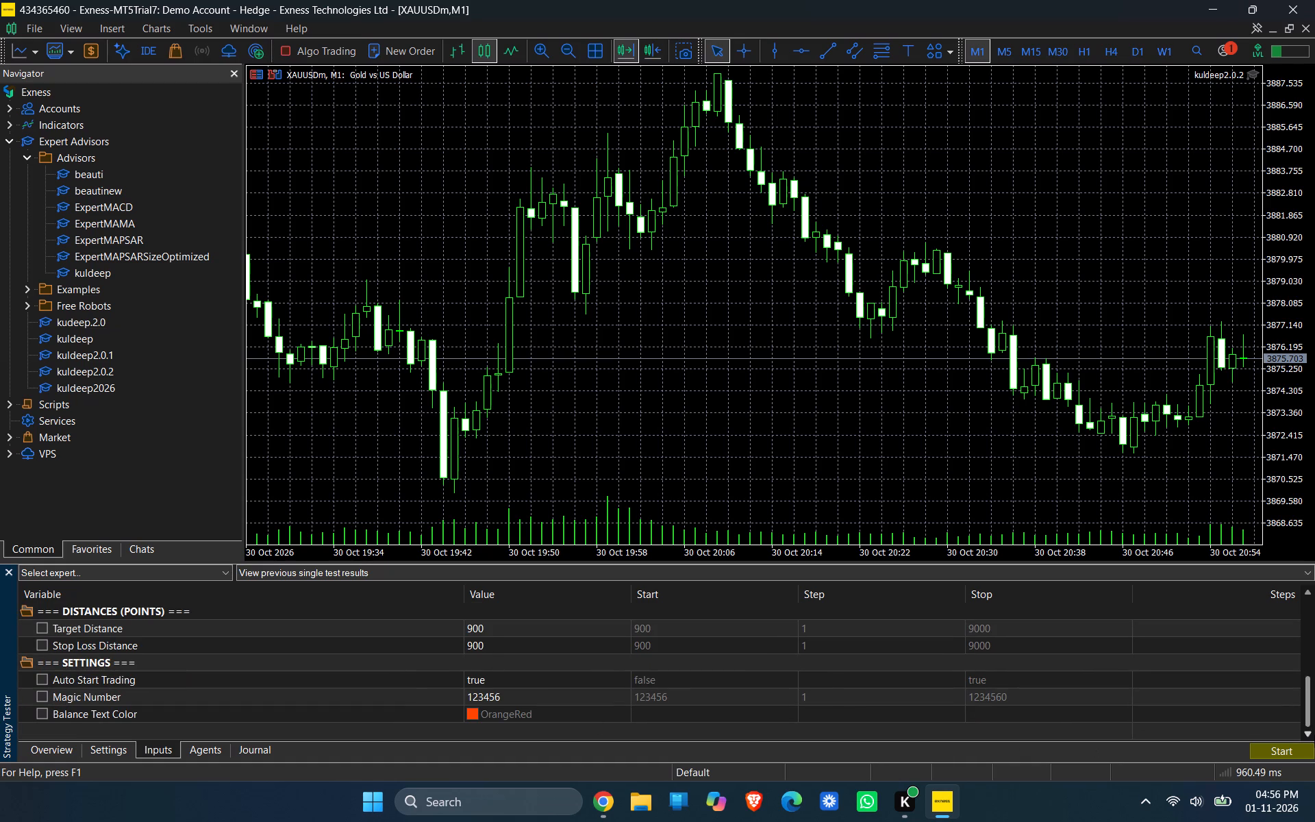
click(1277, 752)
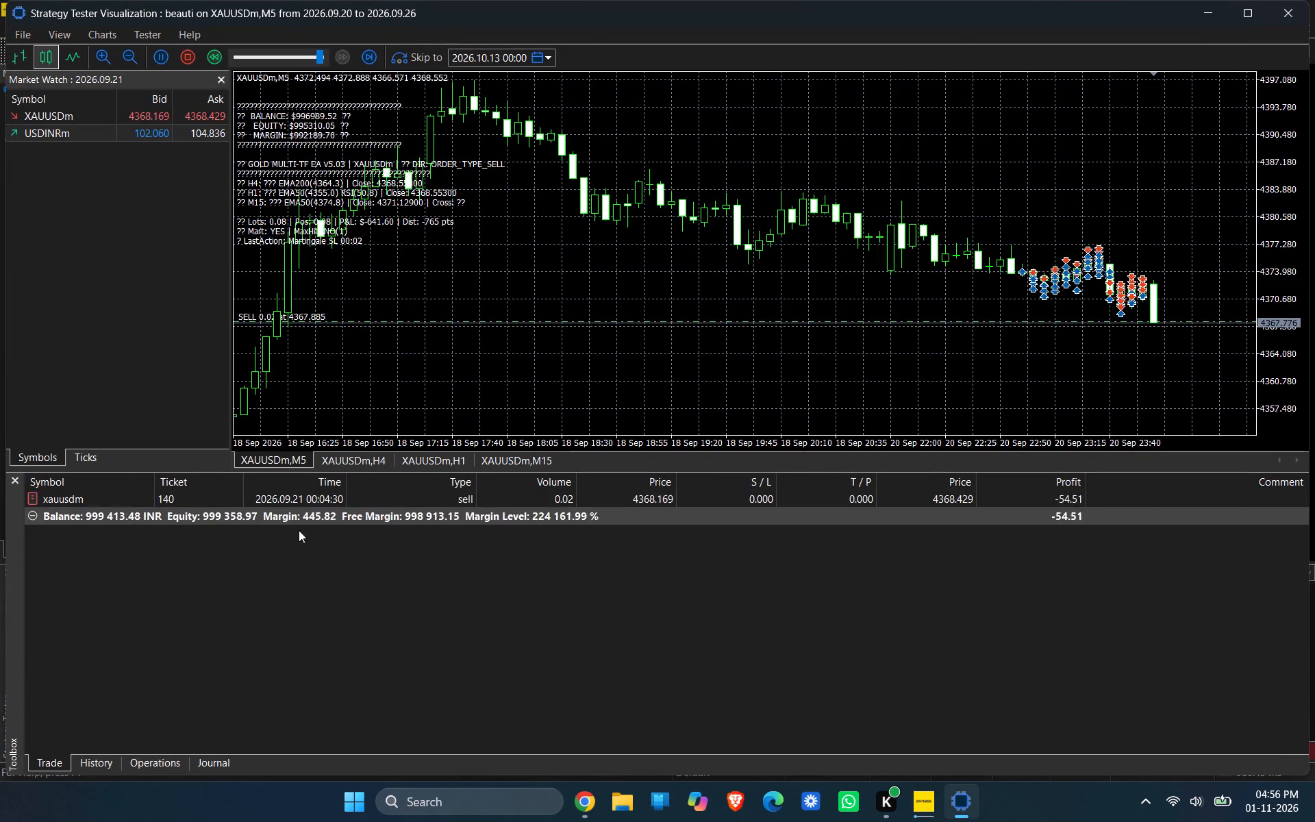
Slow the beauti test playback to medium speed, watch its trades and balance, and close the visualization.
click(277, 52)
click(277, 52)
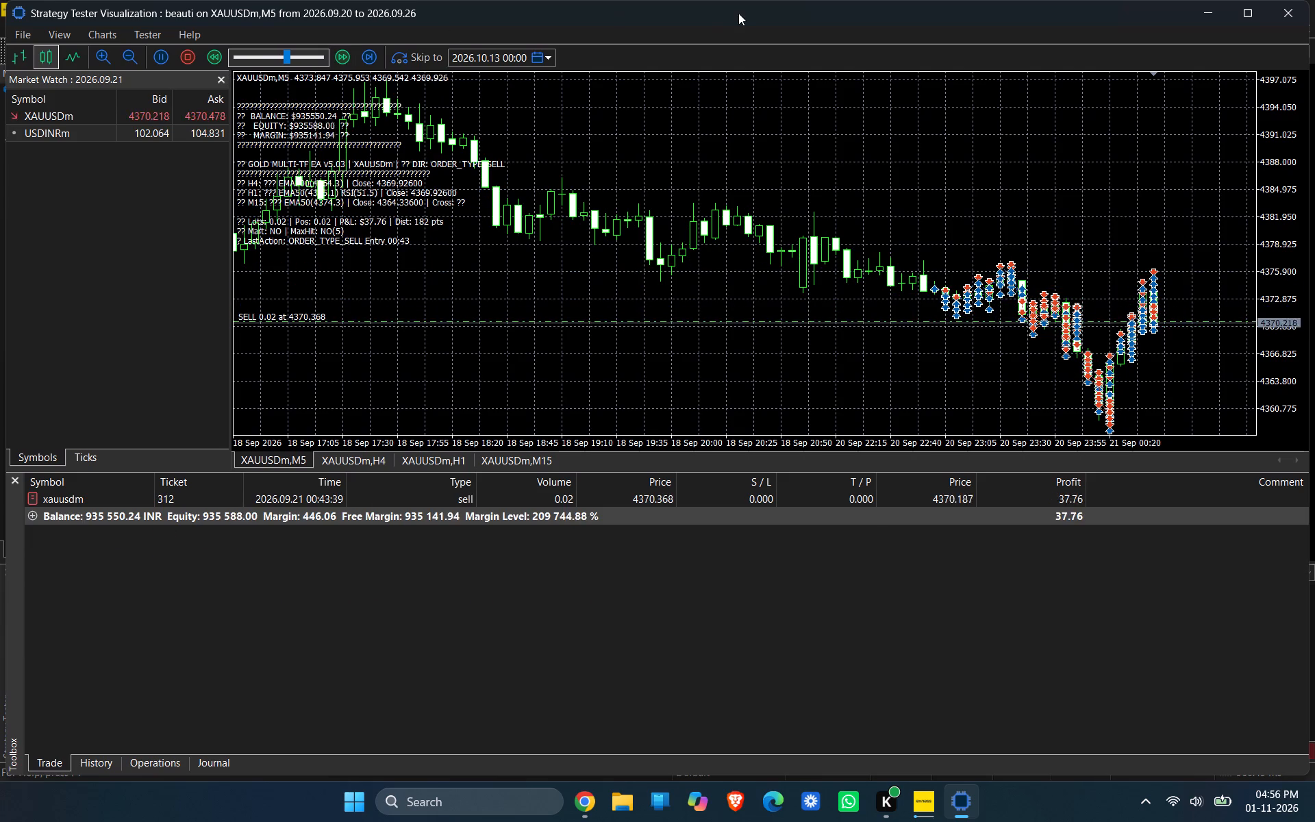
click(1284, 18)
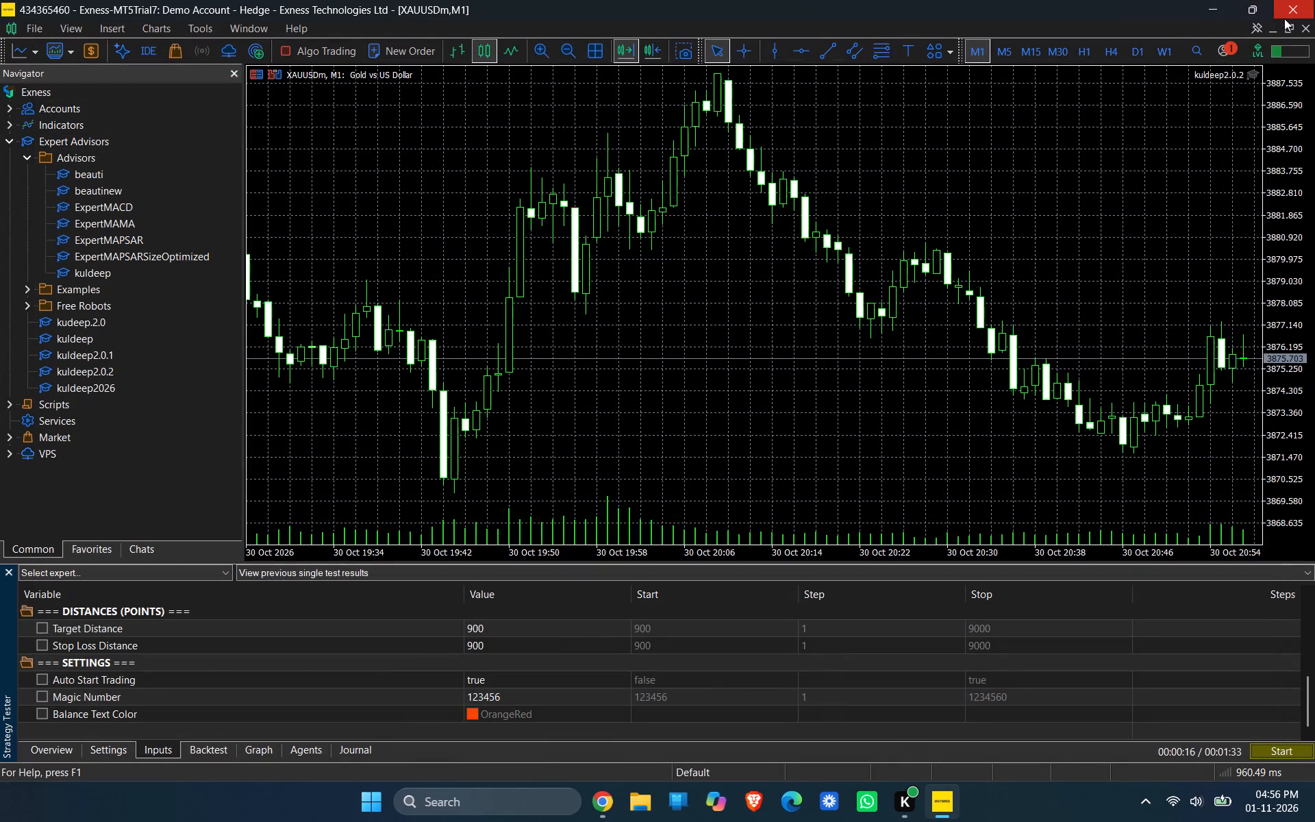
Set beauti's Initial Lot Size input to 0.01.
scroll(410, 687, up, 6)
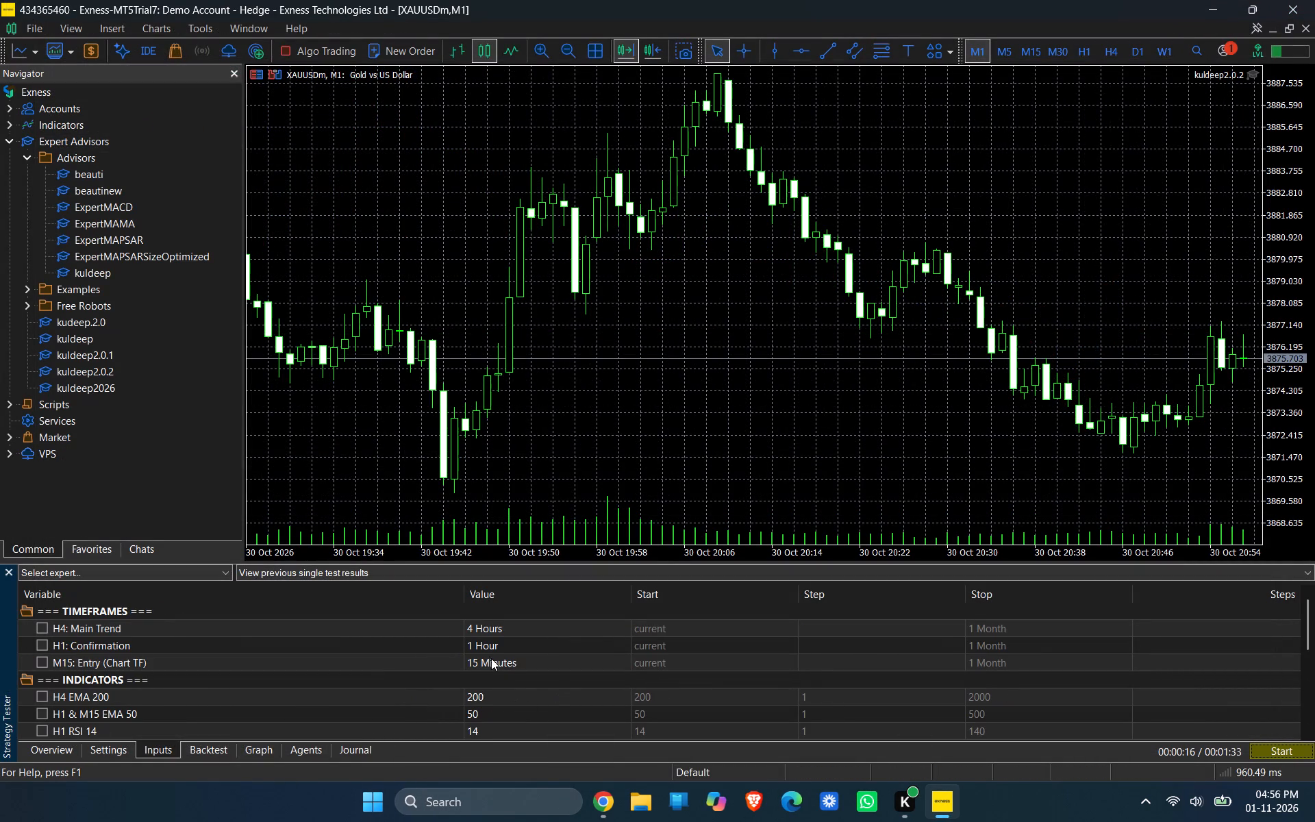
scroll(489, 656, up, 2)
scroll(489, 656, down, 1)
scroll(489, 656, up, 1)
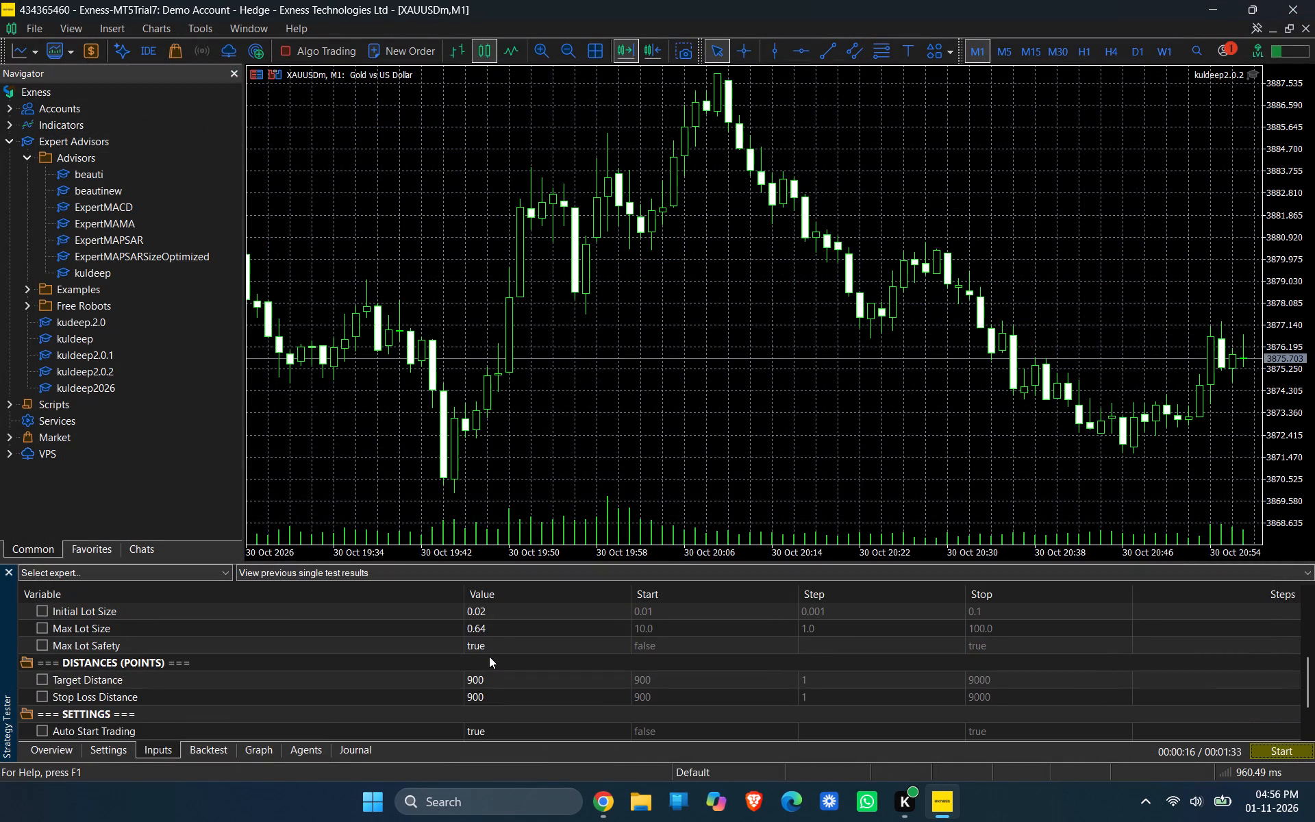
double_click(501, 608)
click(501, 608)
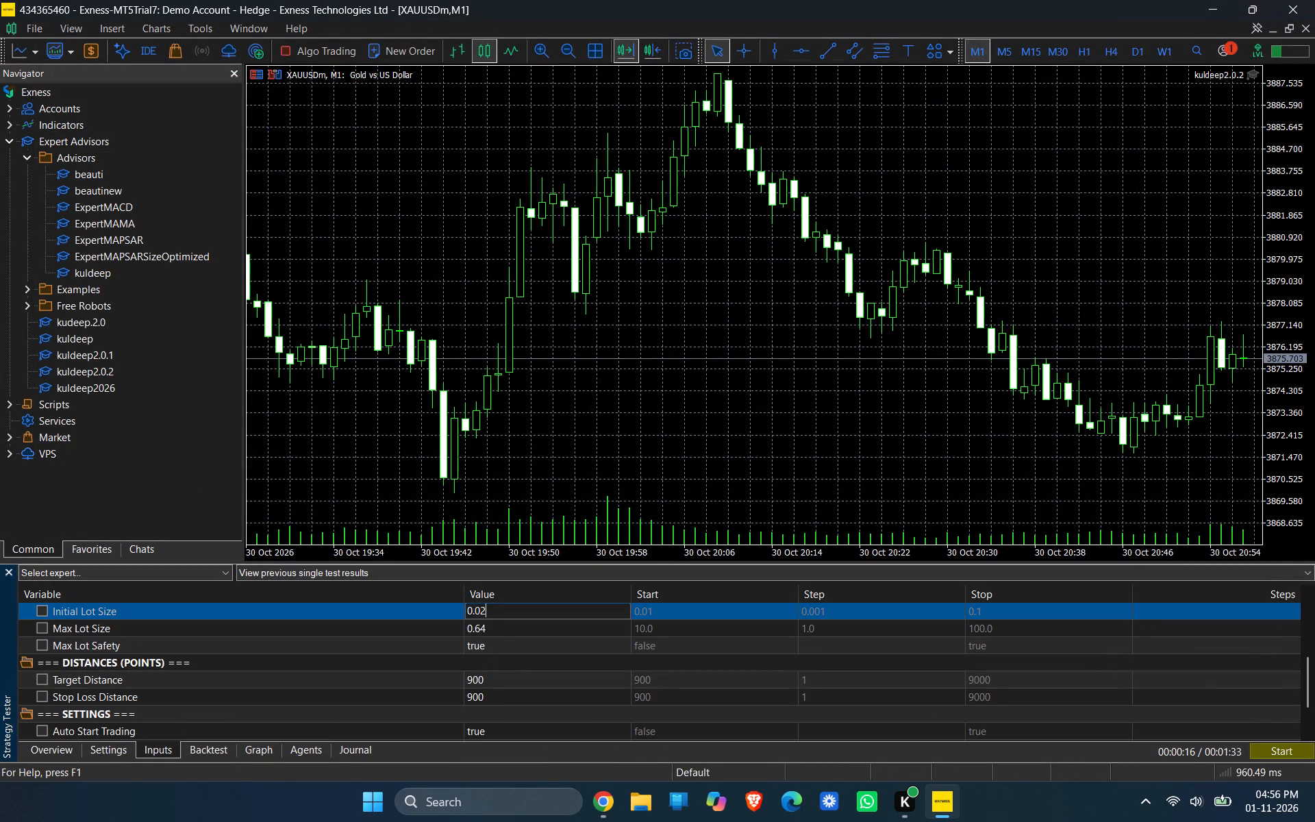
key(BackSpace)
key(1)
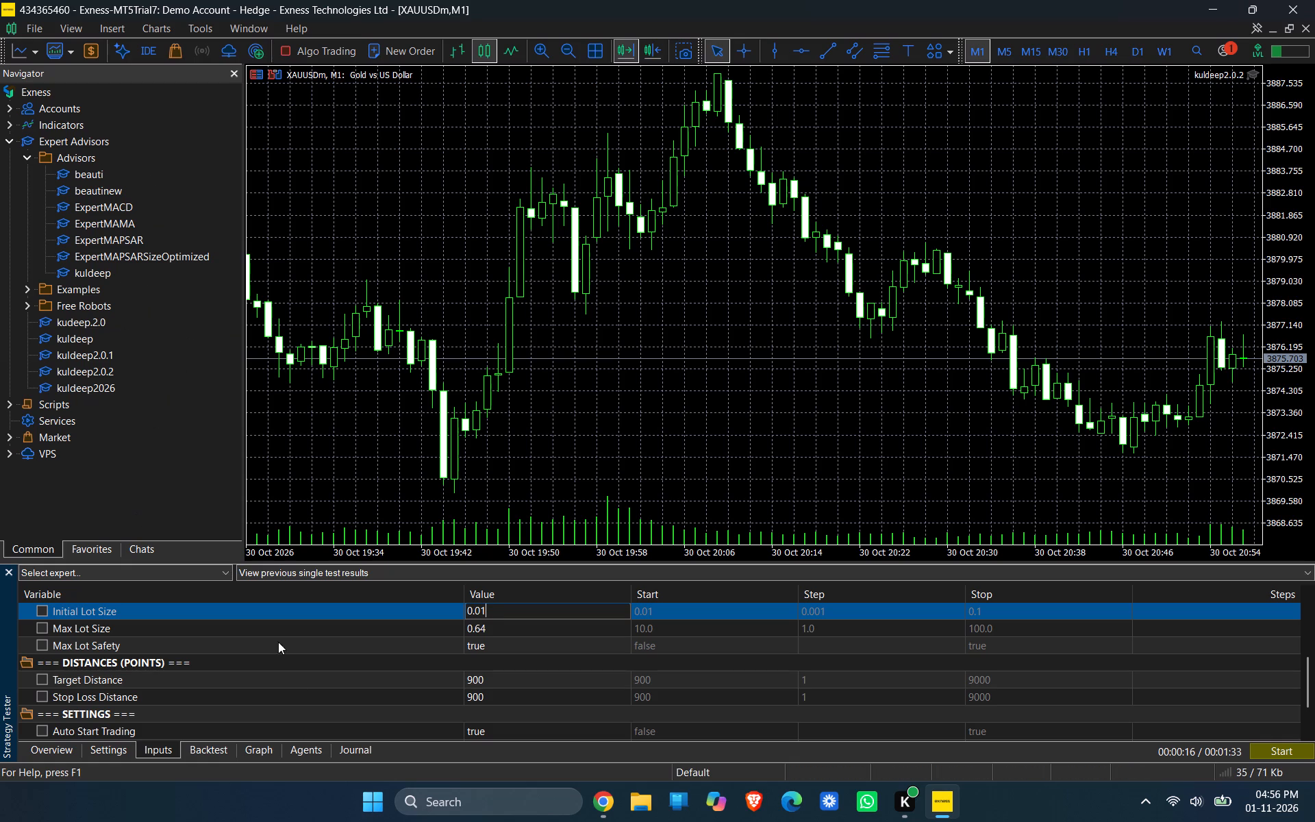
double_click(503, 625)
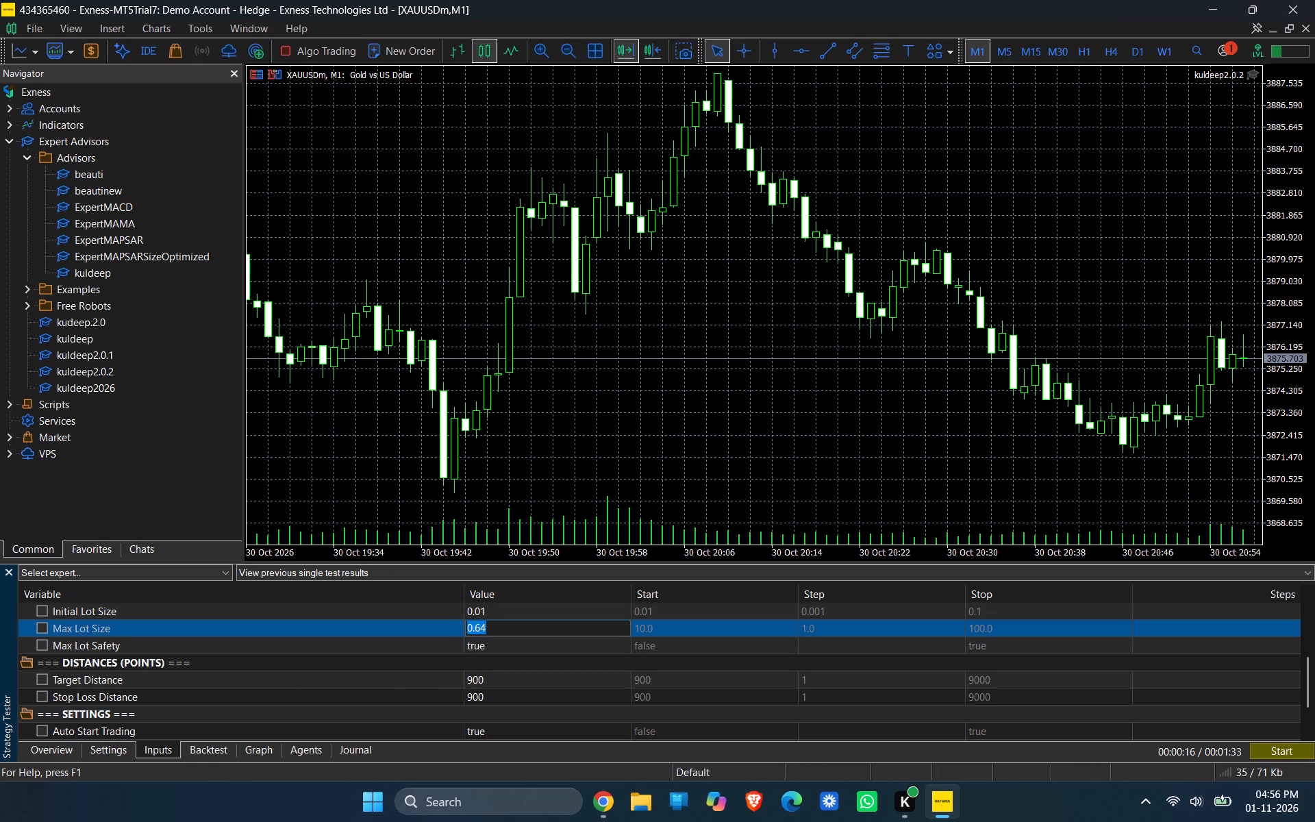
click(503, 625)
Check beauti's distance and general settings inputs and rerun the visual backtest.
scroll(528, 692, down, 1)
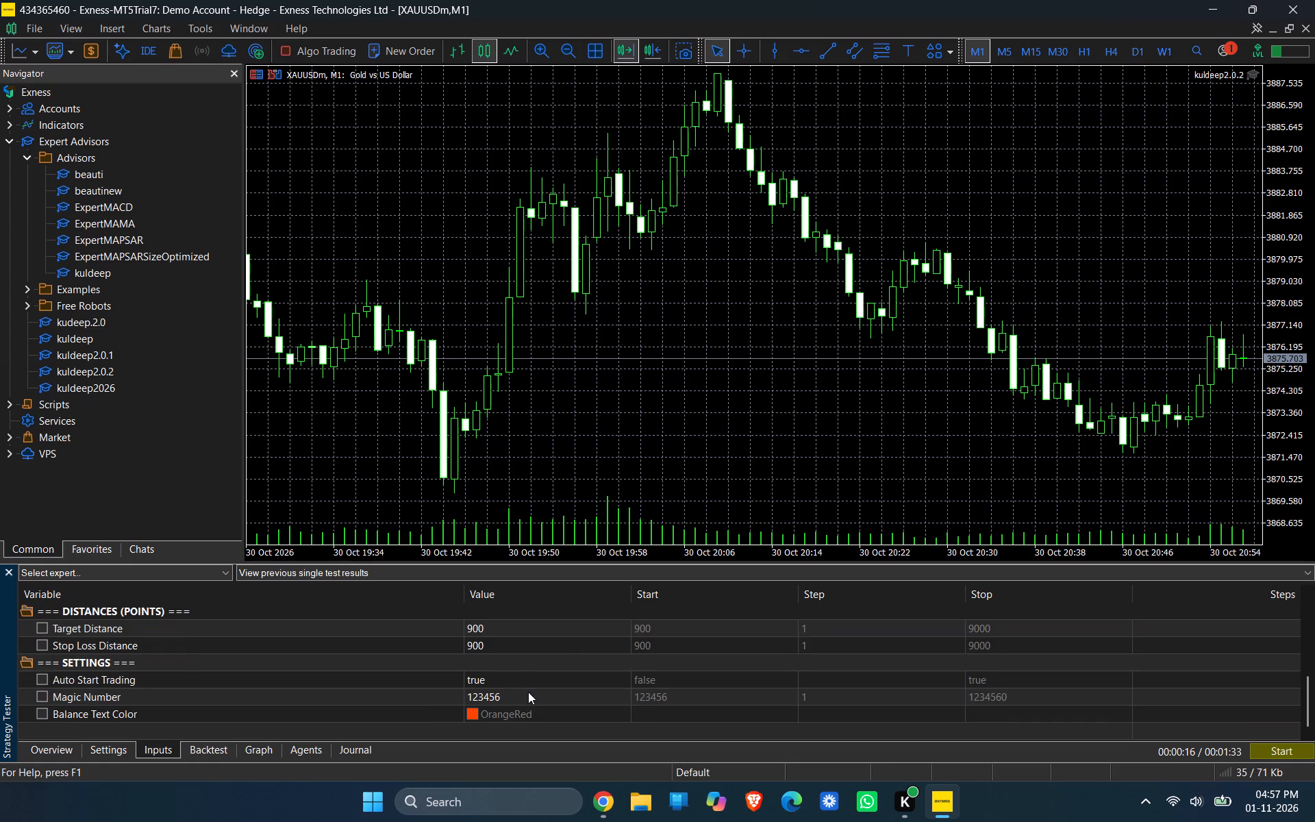
scroll(528, 692, down, 1)
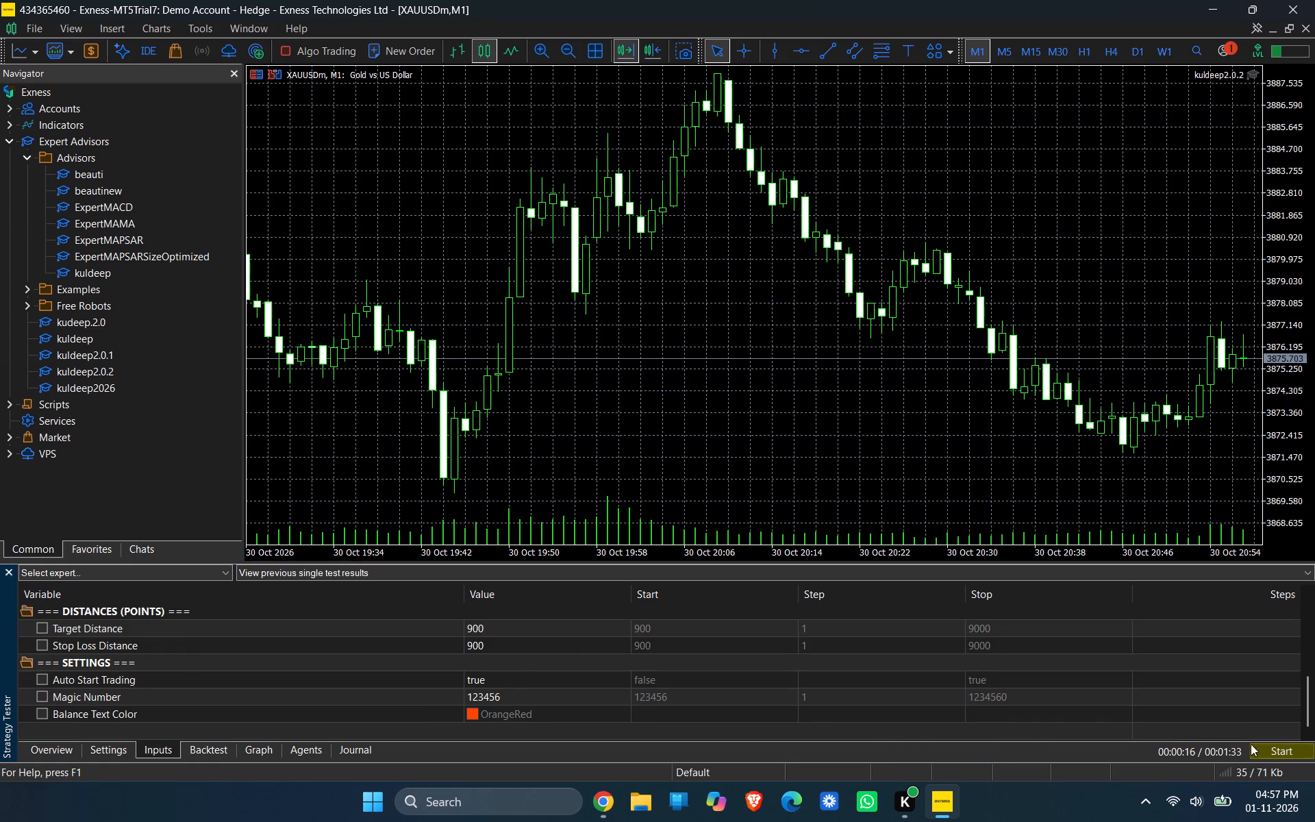
click(1260, 749)
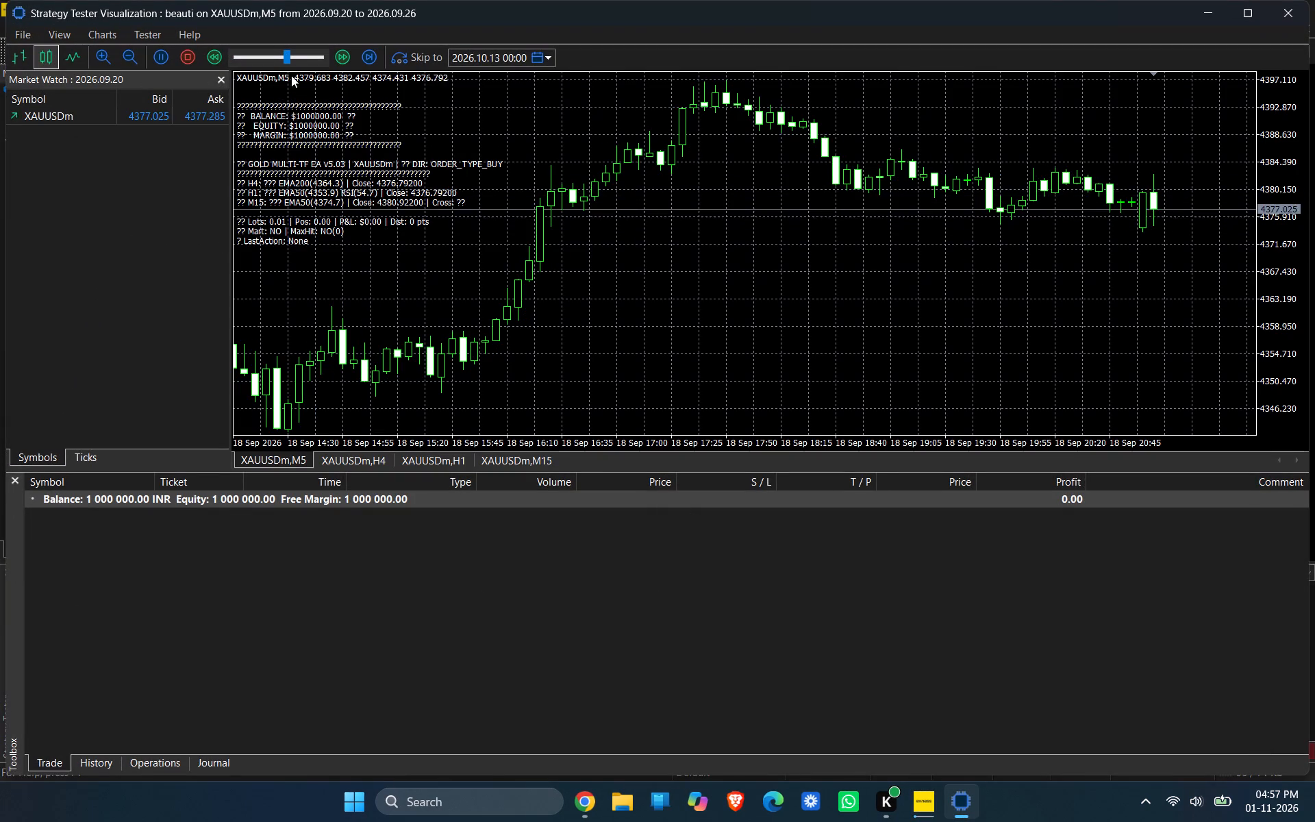
Watch beauti's trades and balance at varying playback speeds, finishing at maximum, and close the visualization.
click(299, 55)
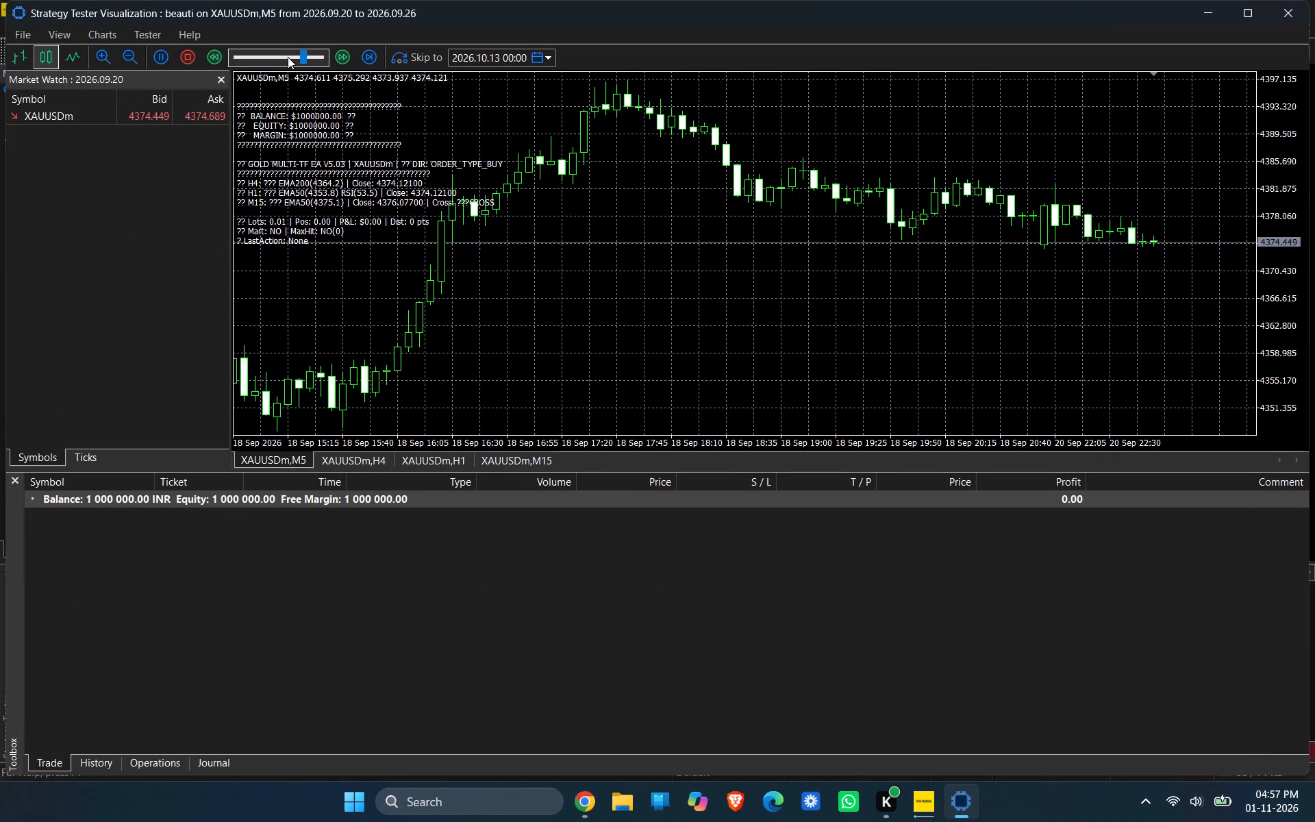
click(288, 57)
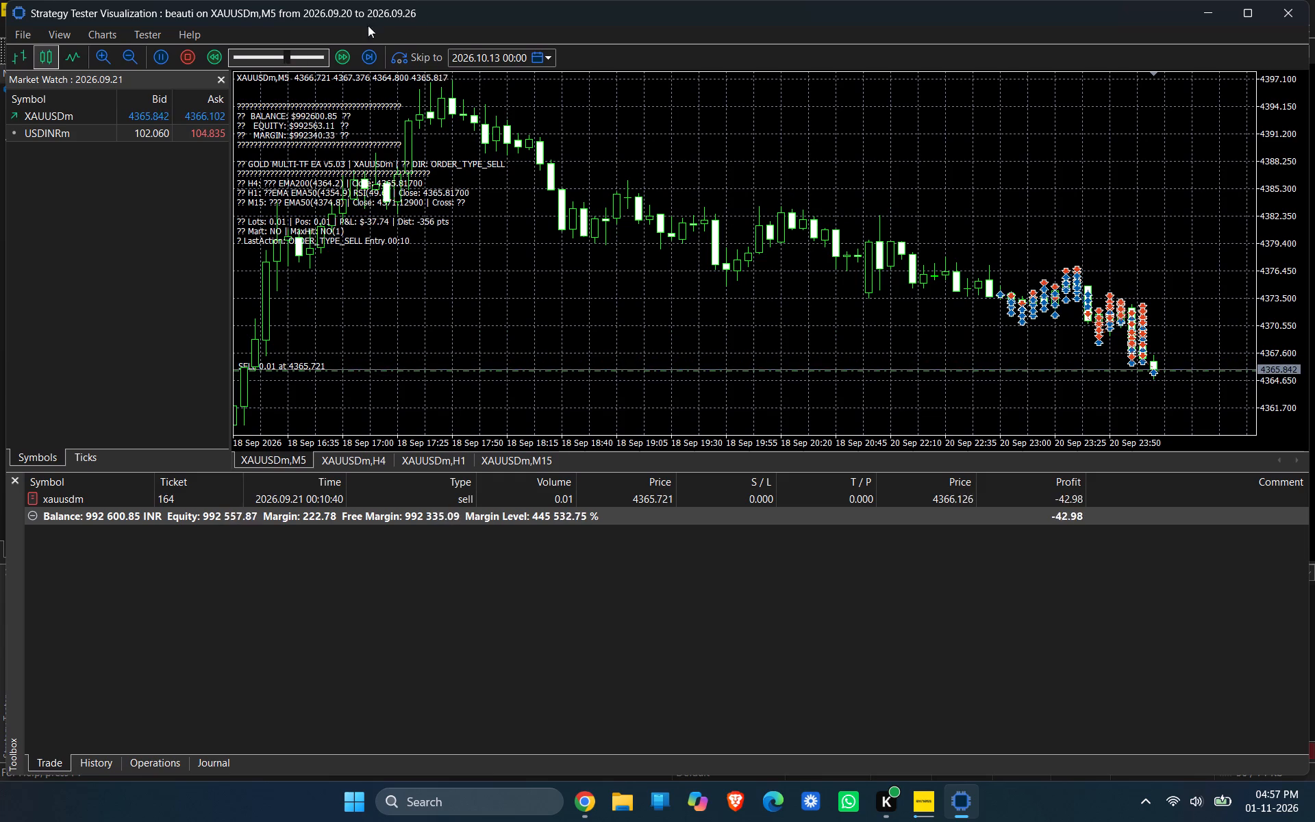
click(317, 55)
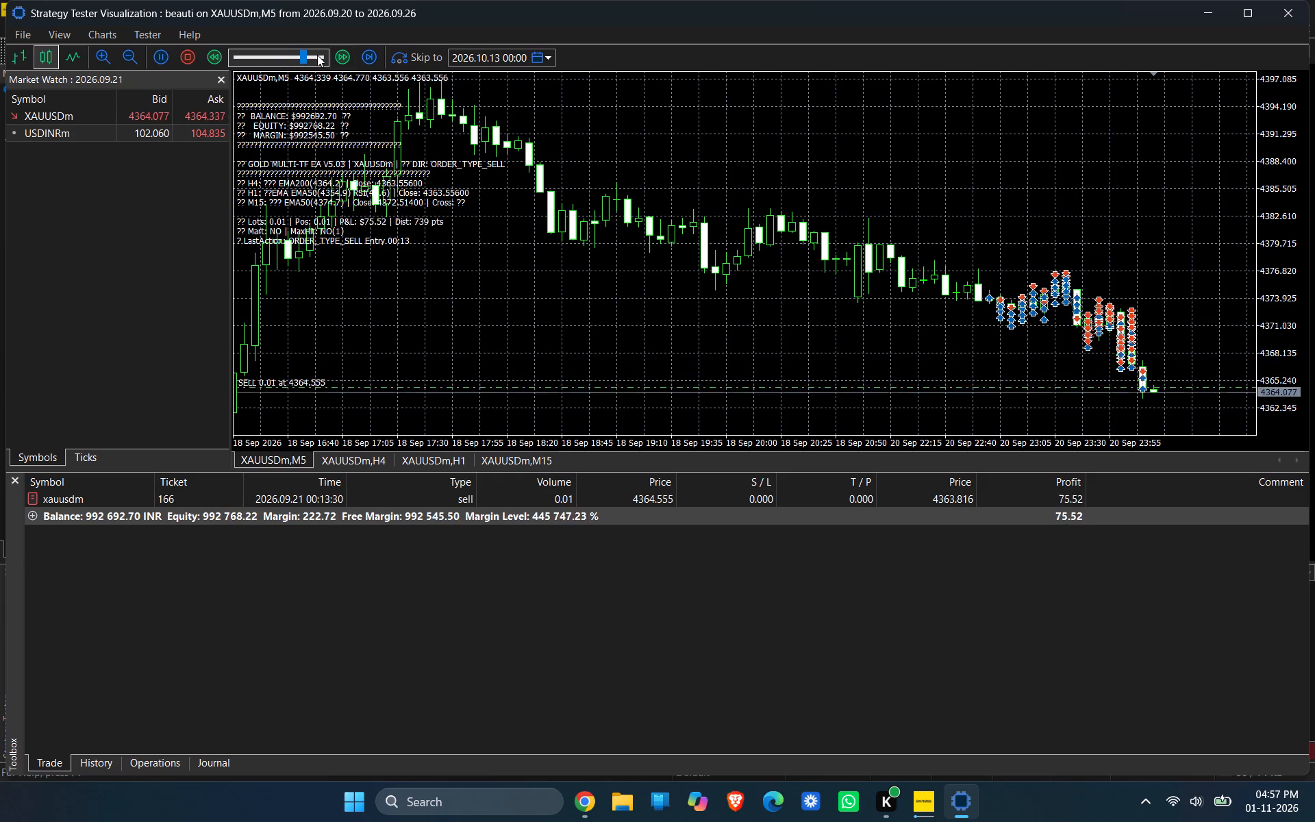
double_click(317, 55)
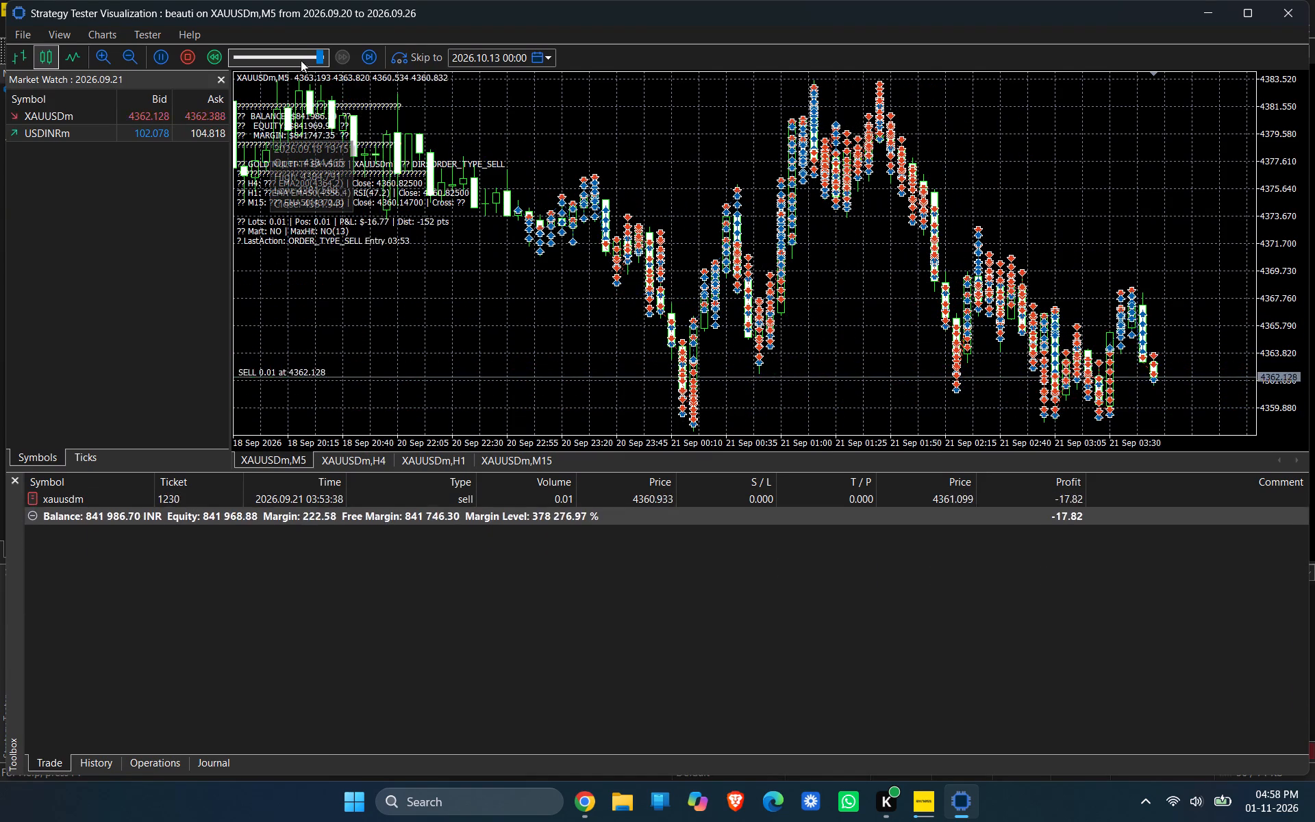
drag(317, 58, 358, 66)
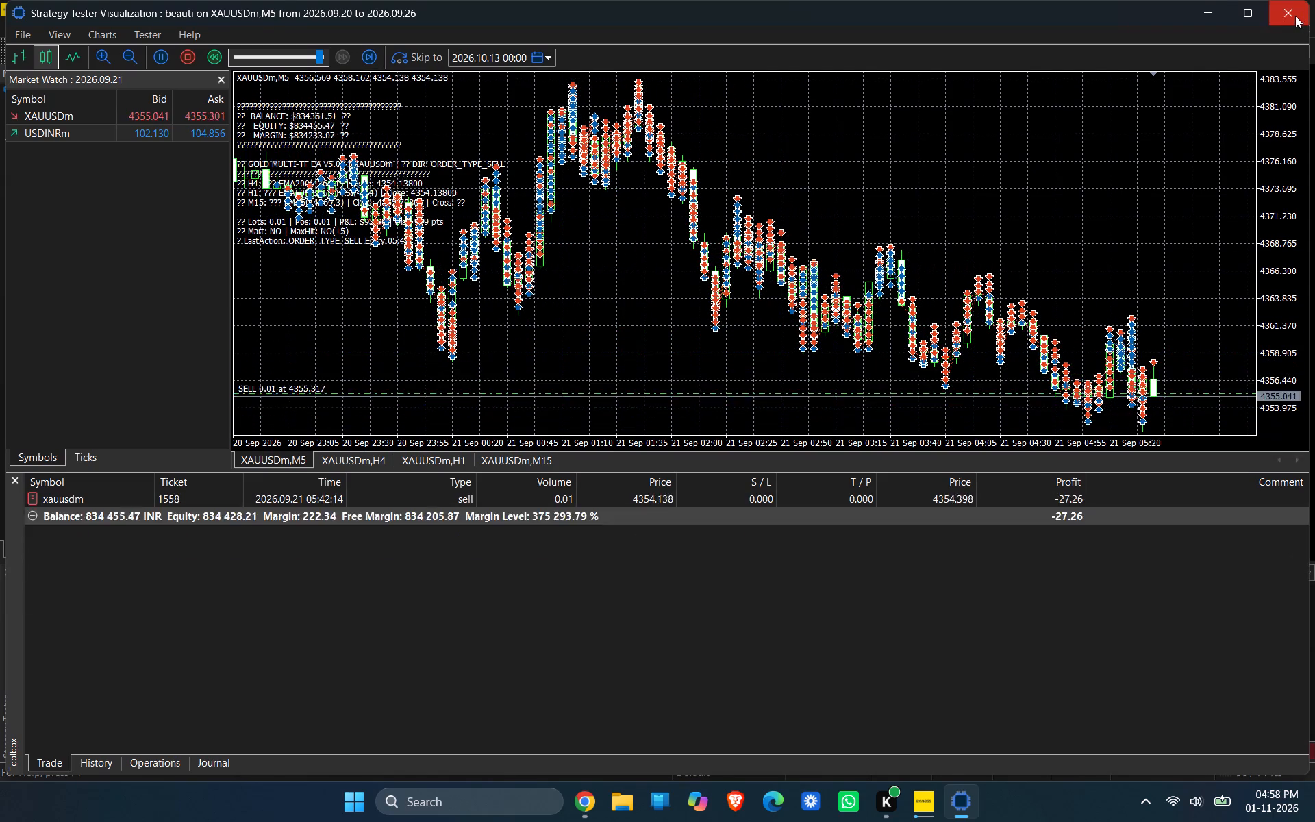
click(1295, 16)
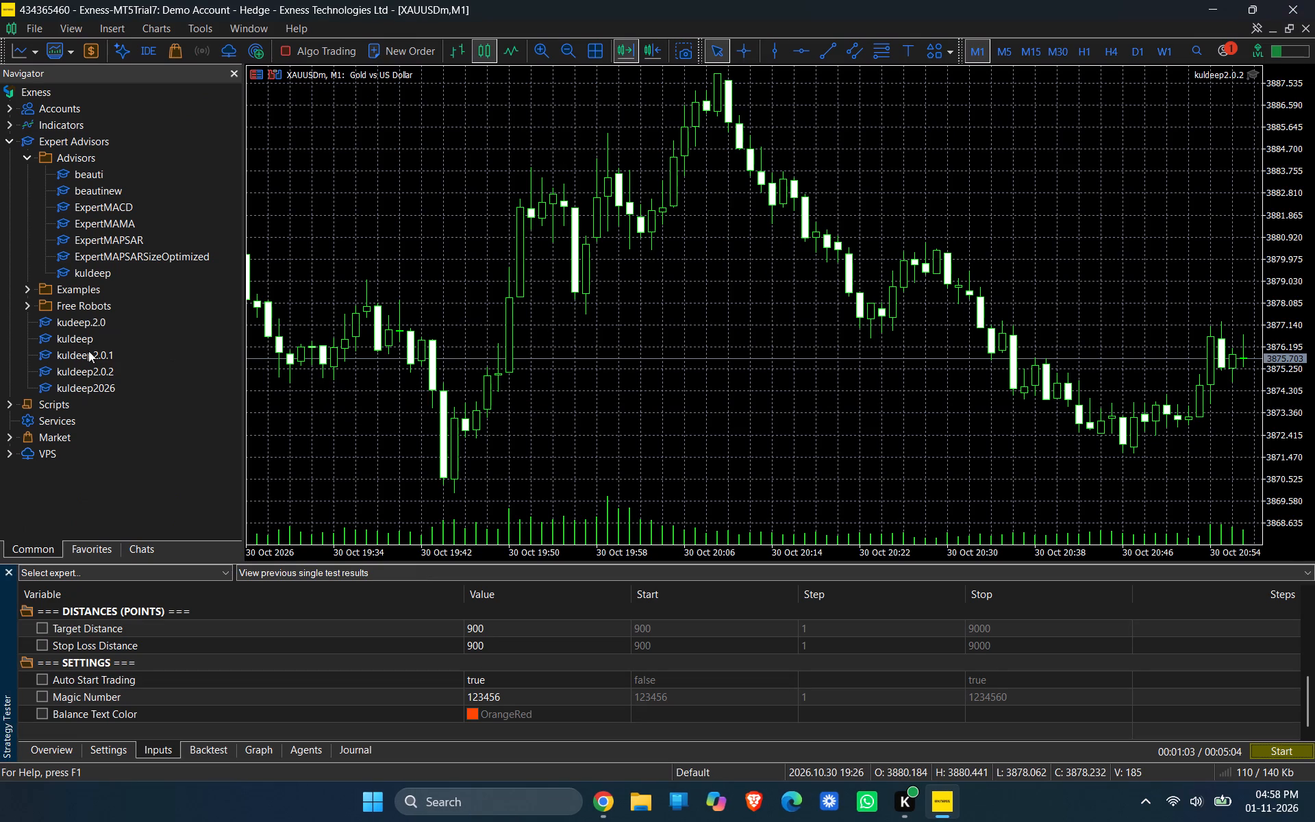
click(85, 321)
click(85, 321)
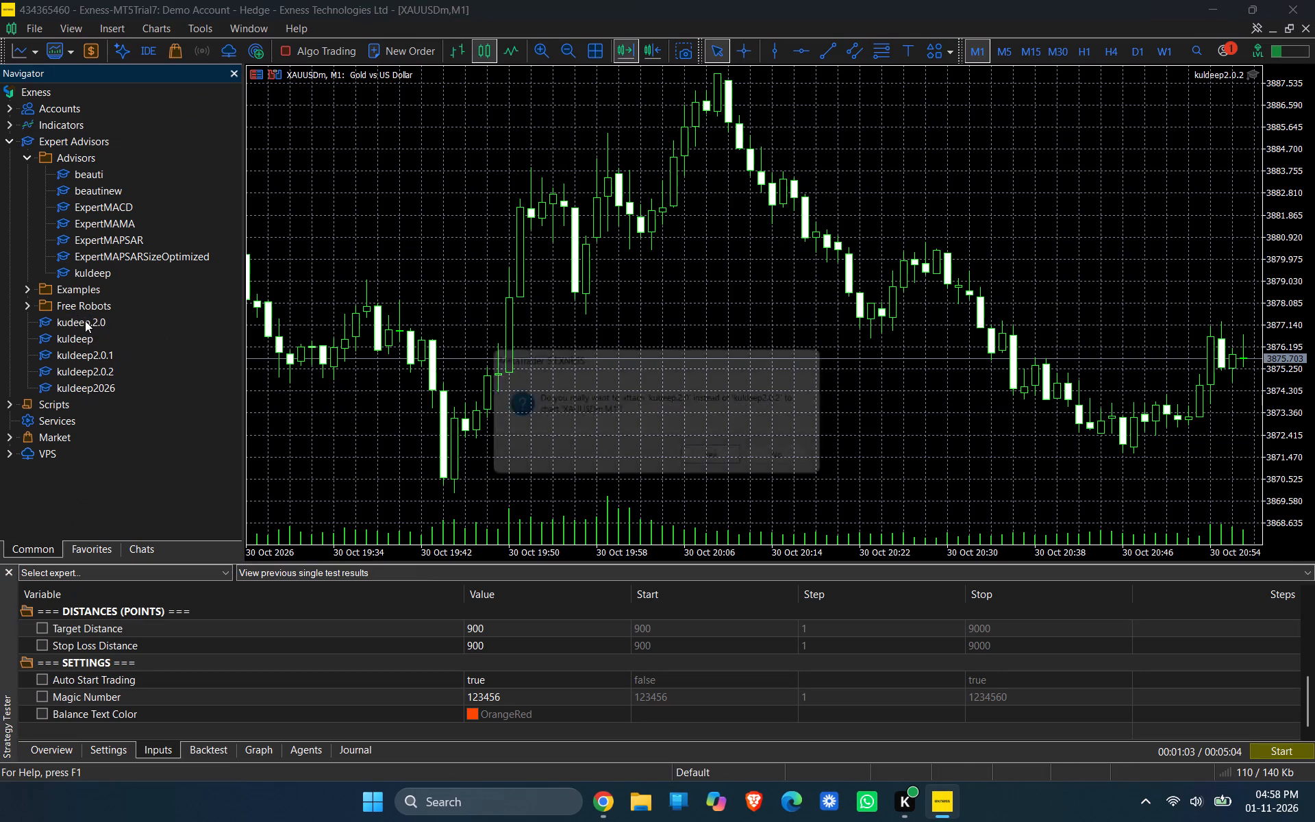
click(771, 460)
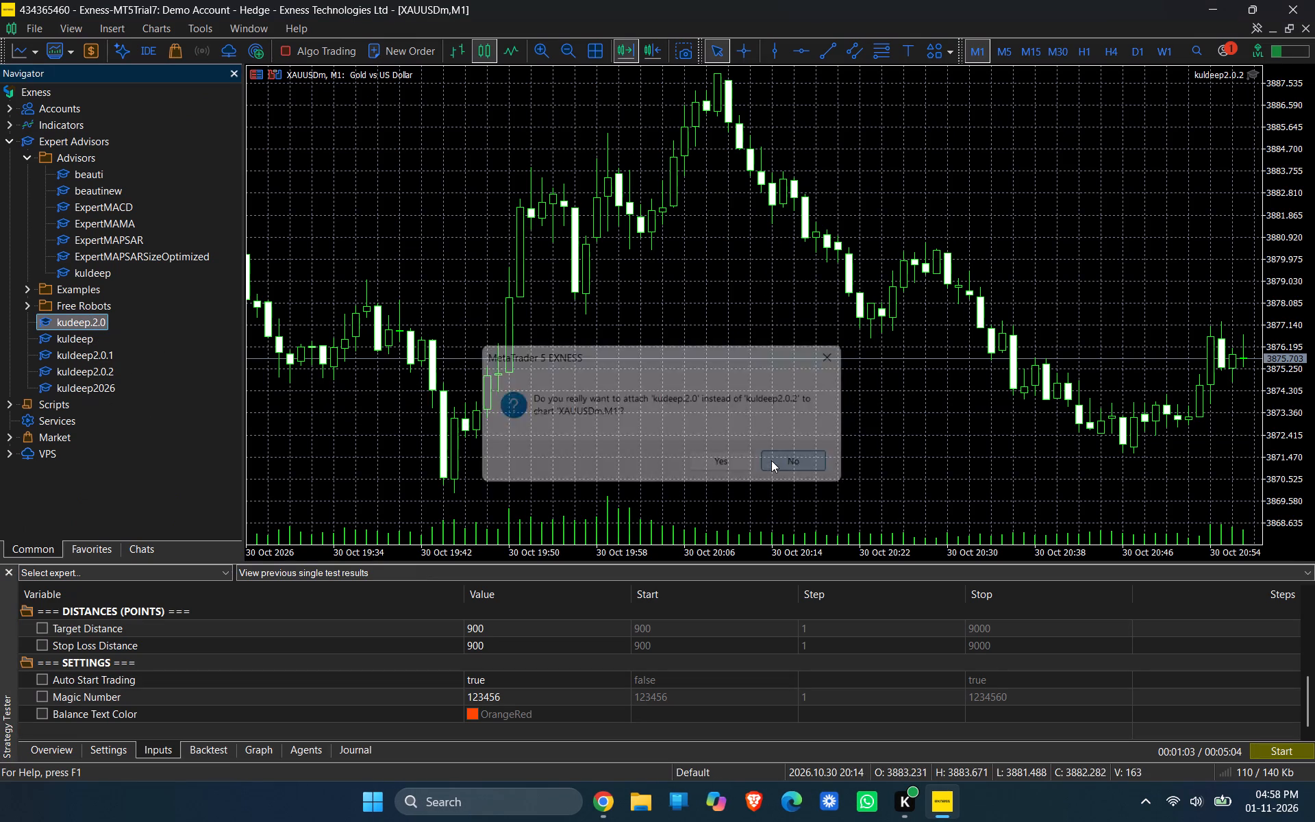
Load the kudeep.2.0 expert into the strategy tester and start its visual backtest.
right_click(75, 319)
click(166, 344)
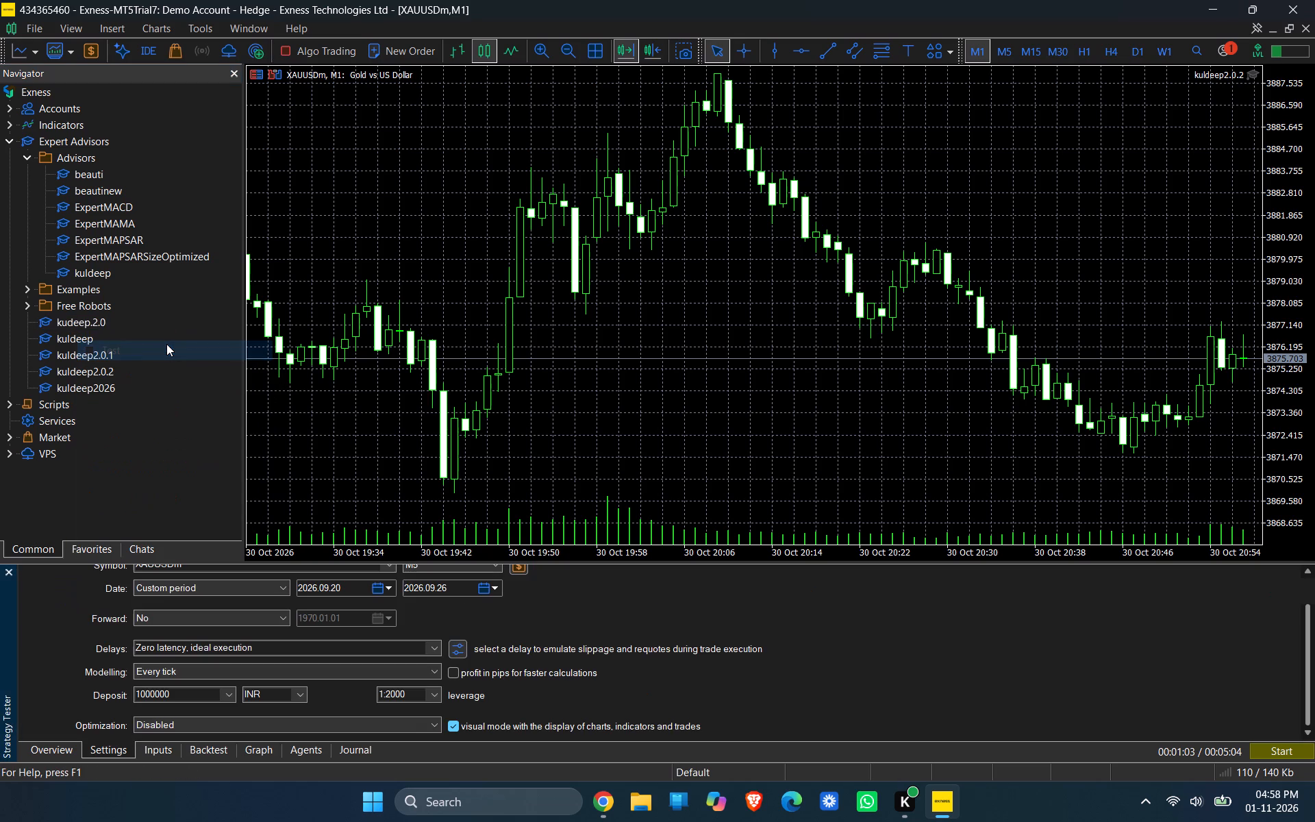
click(1280, 753)
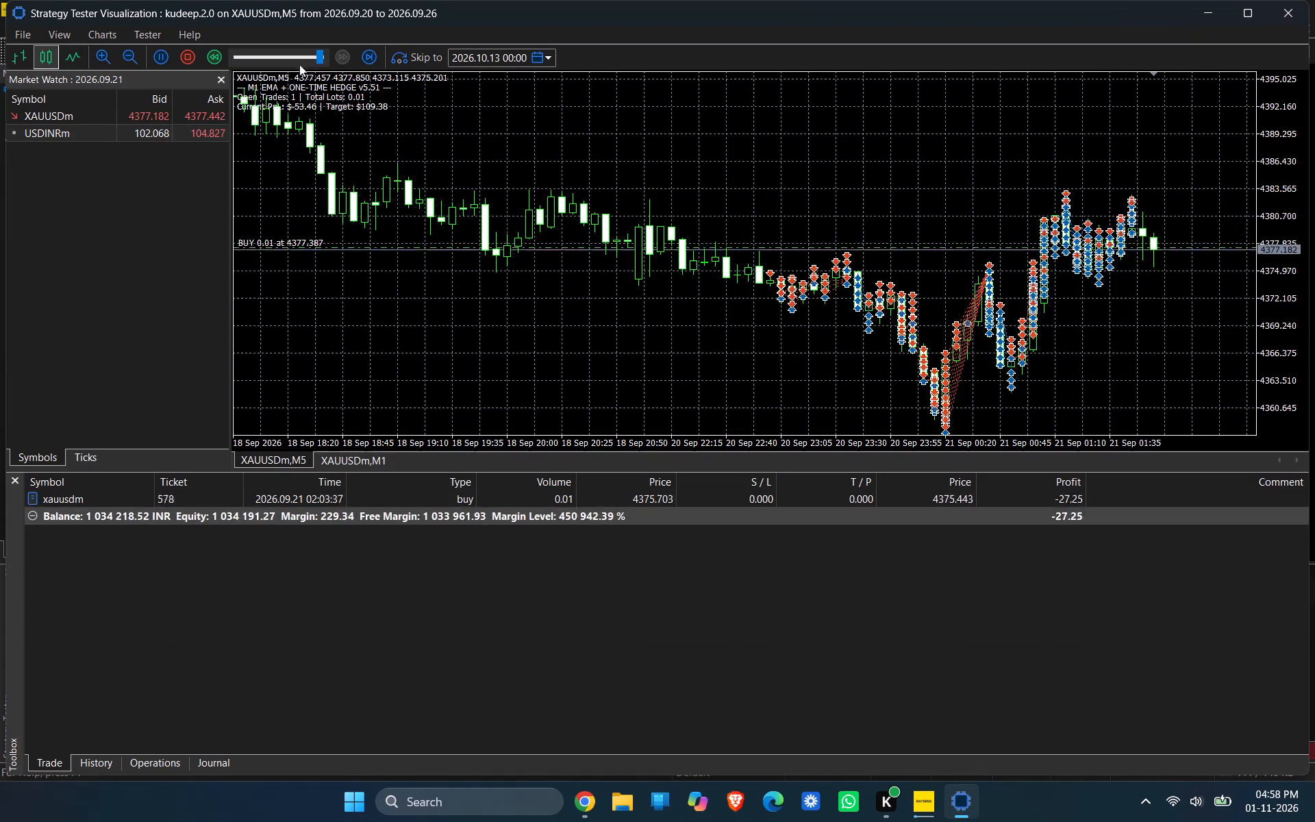
click(281, 53)
click(281, 53)
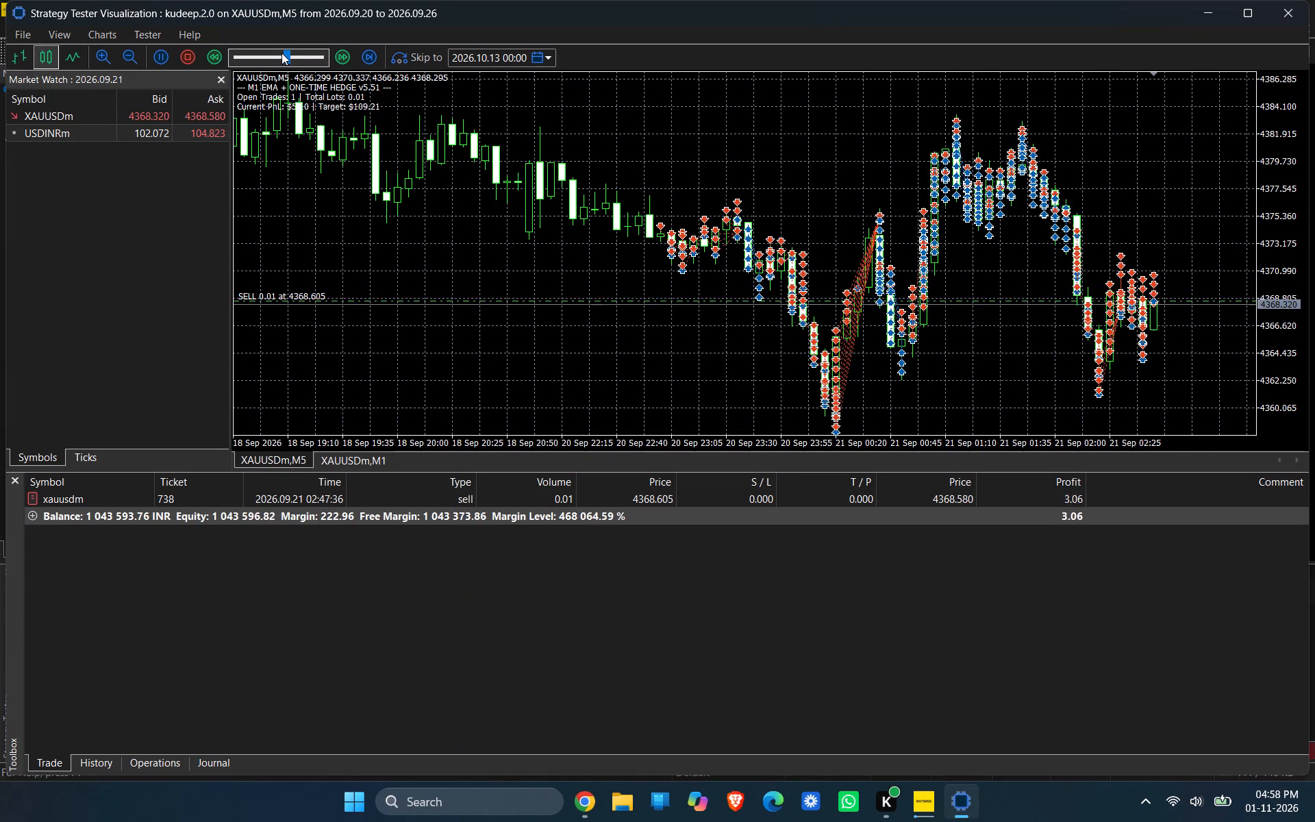
click(302, 57)
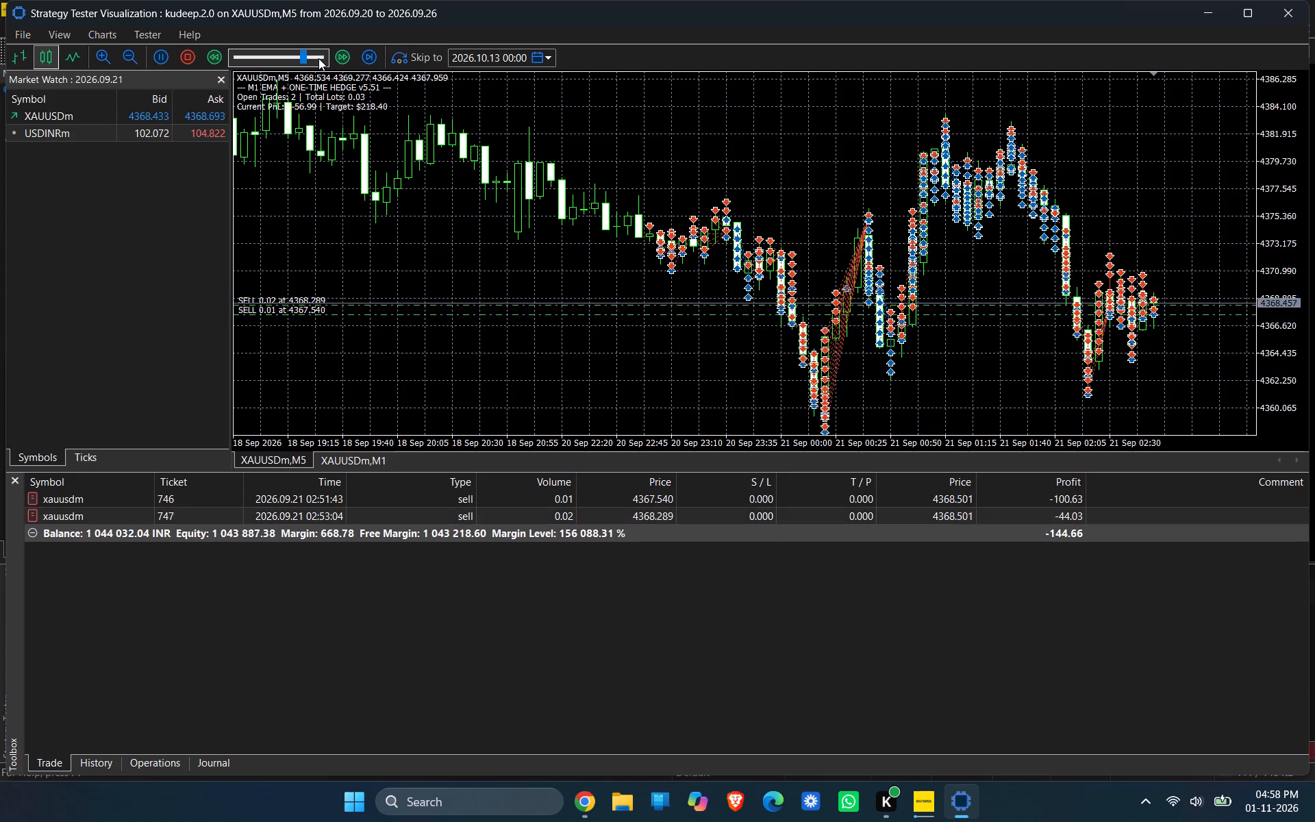
click(321, 58)
click(321, 55)
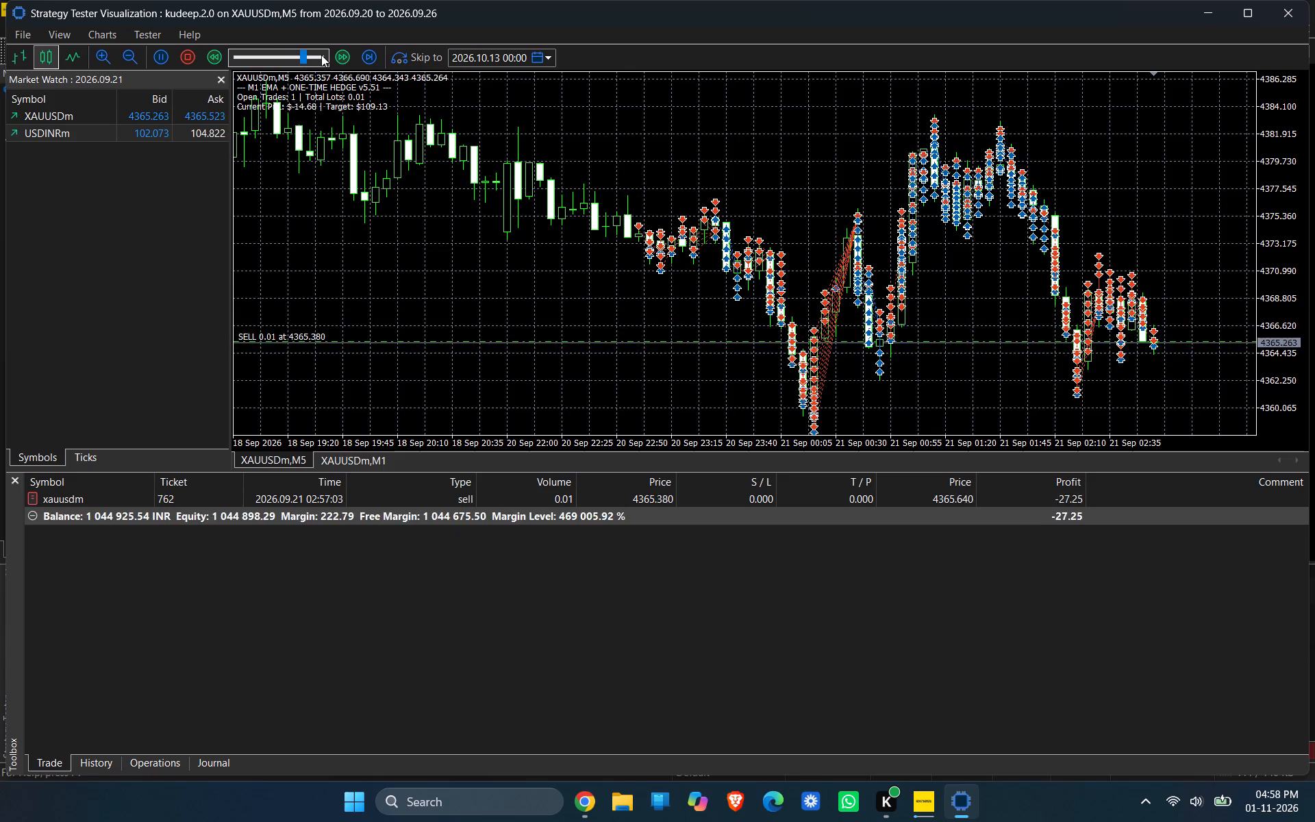
click(321, 55)
click(321, 55)
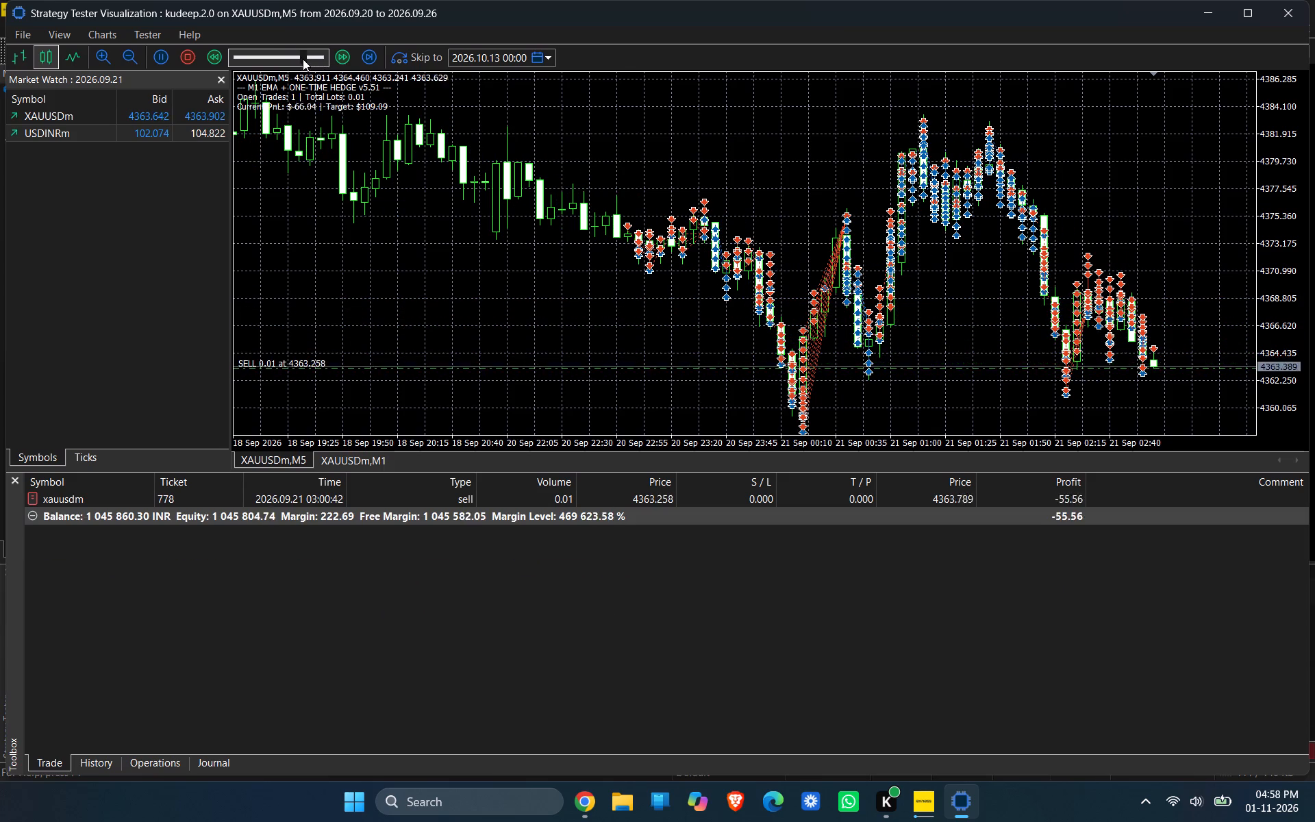
drag(301, 57, 316, 55)
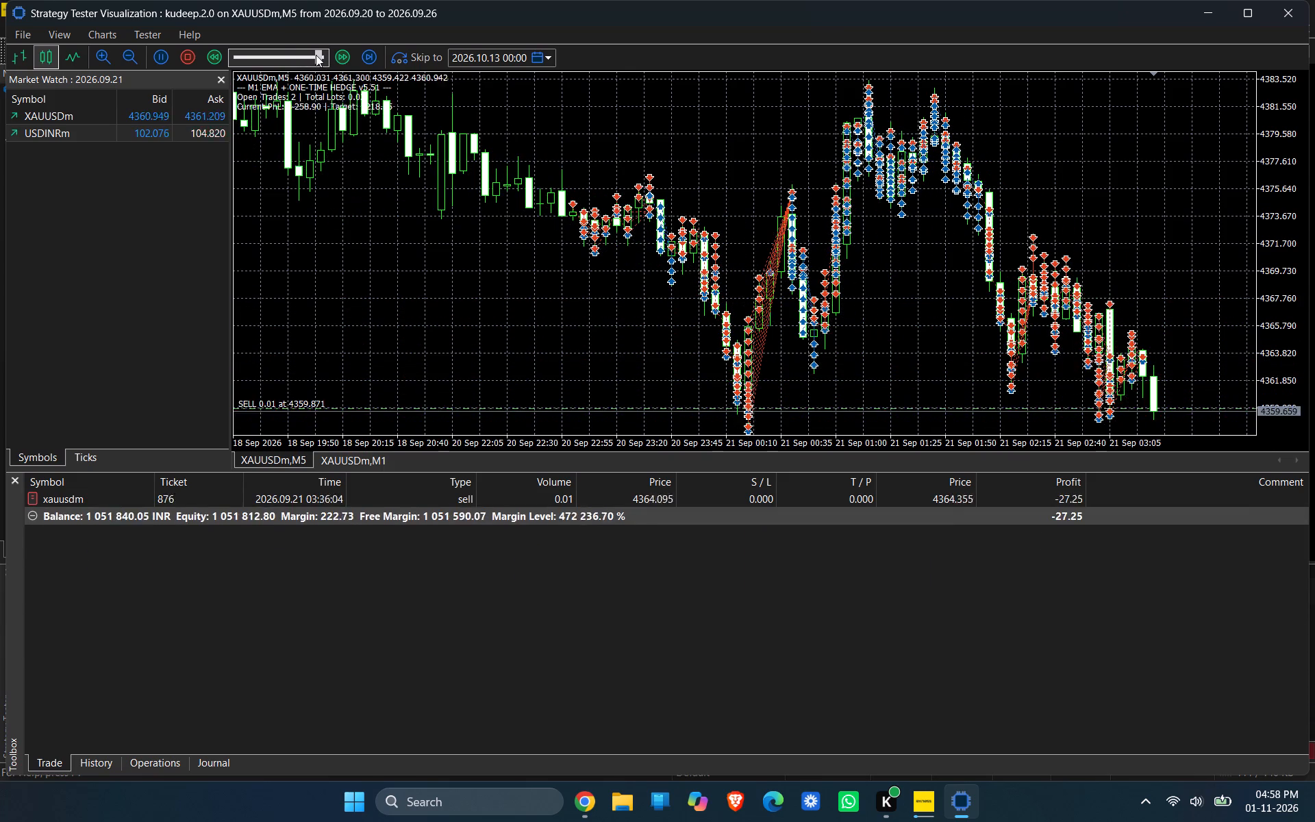
drag(316, 55, 337, 58)
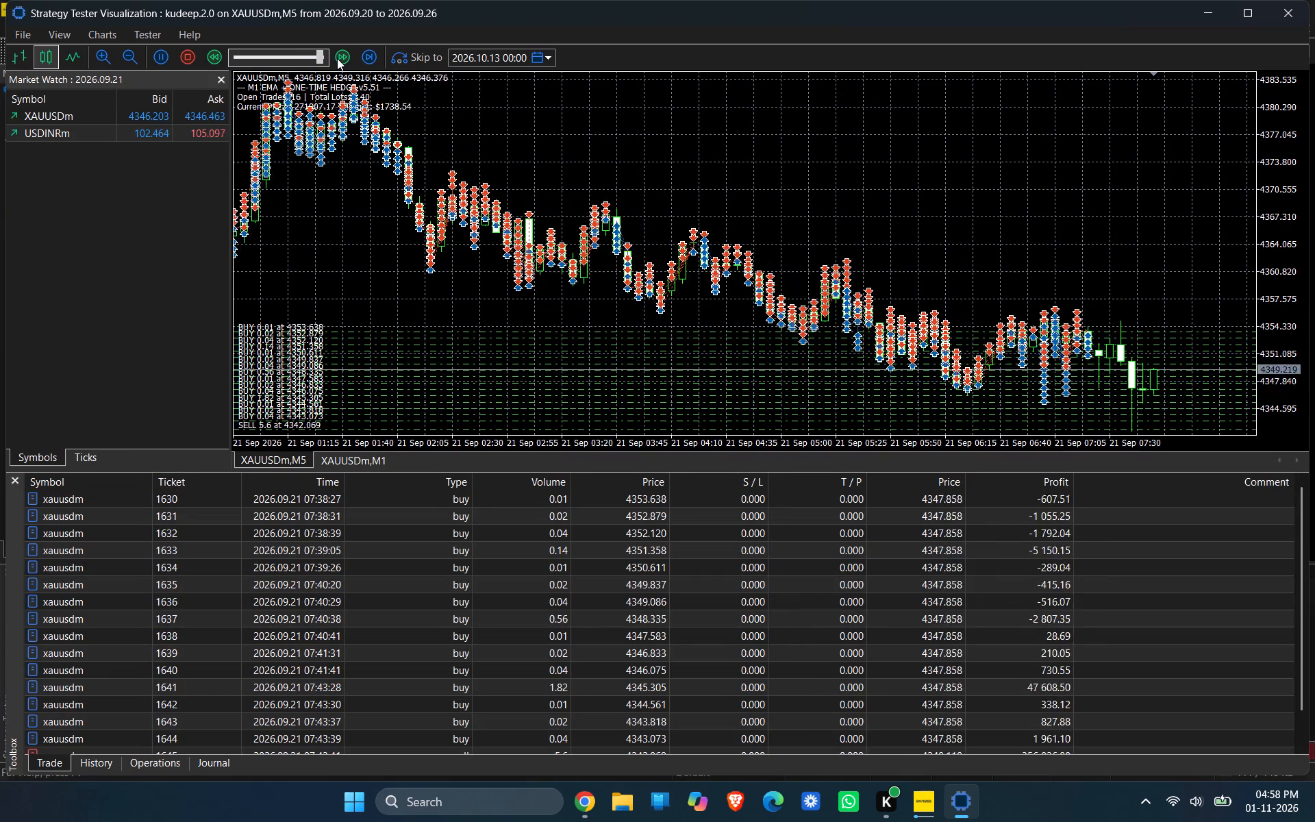
drag(337, 58, 282, 61)
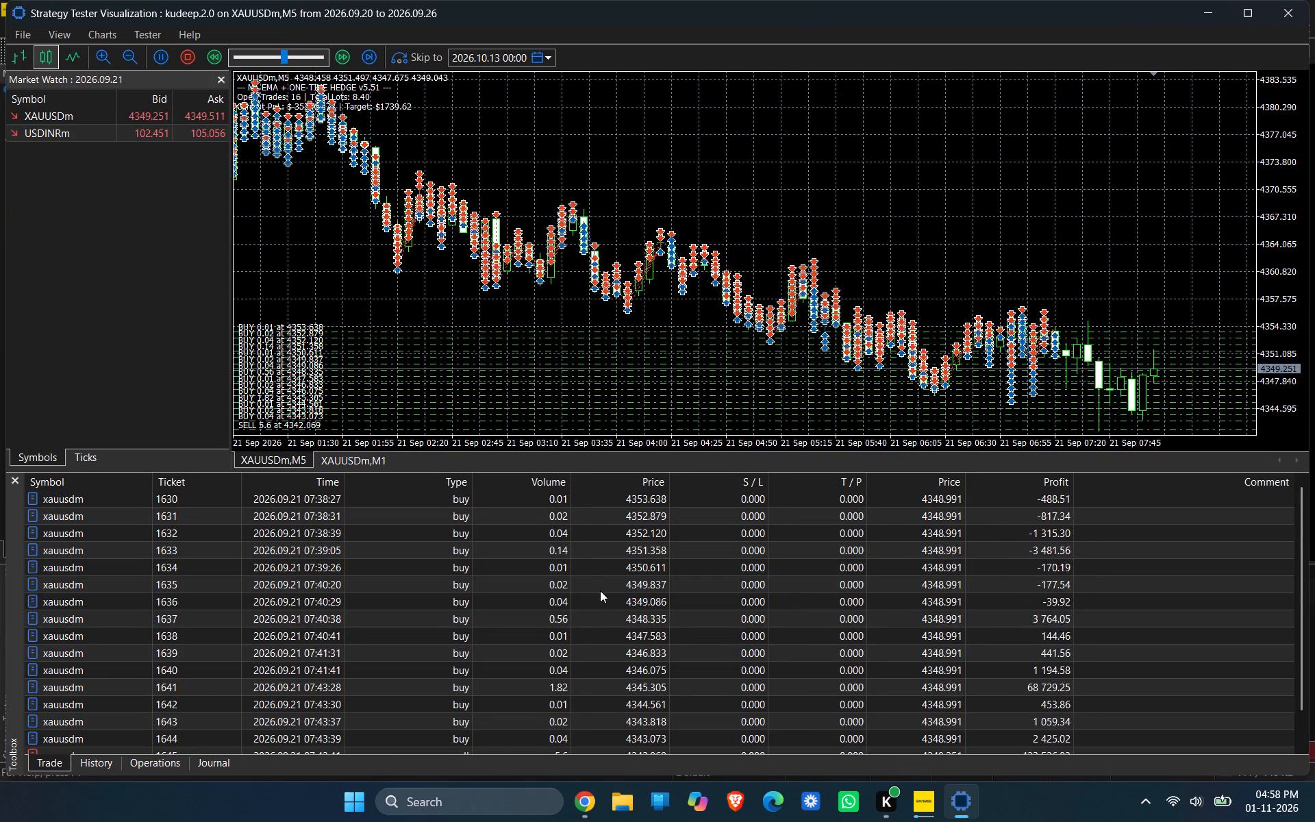
scroll(600, 590, down, 5)
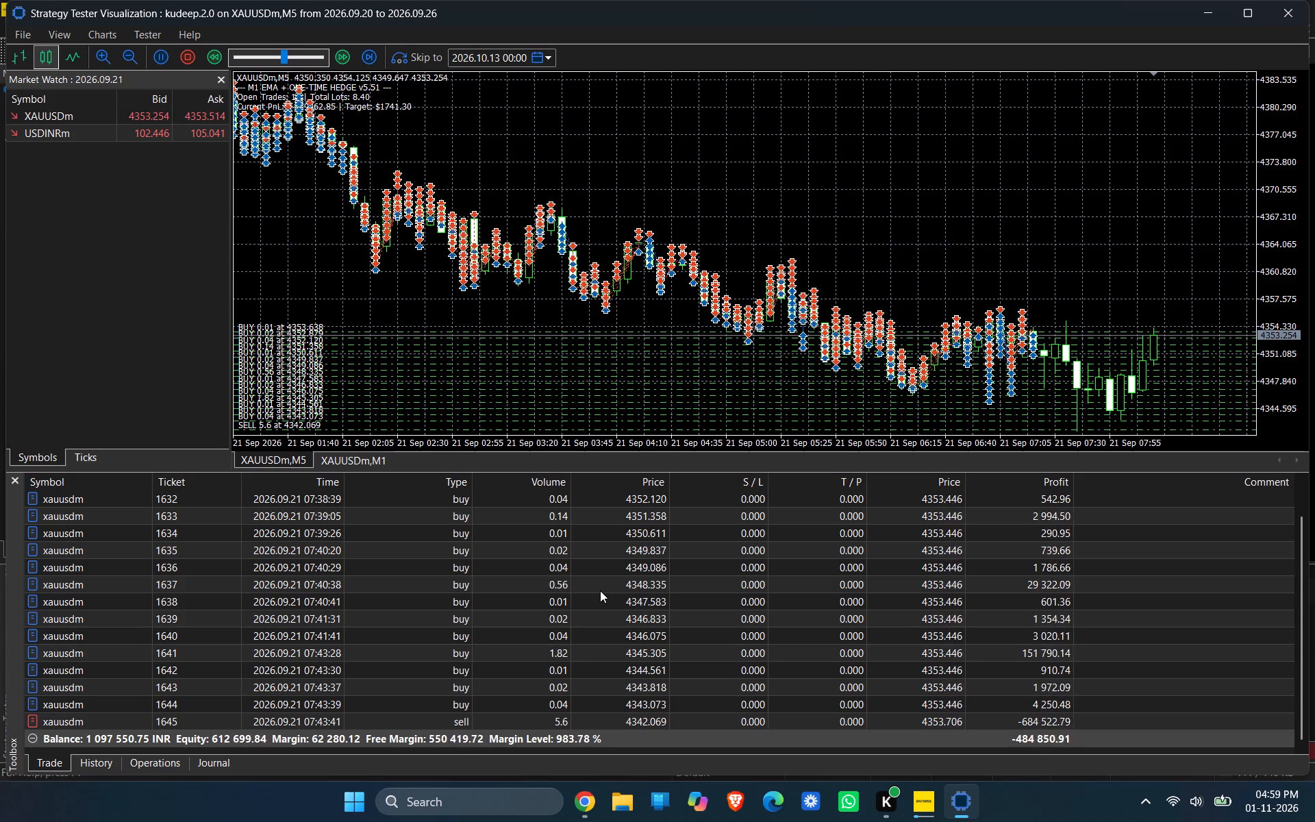
scroll(600, 590, down, 2)
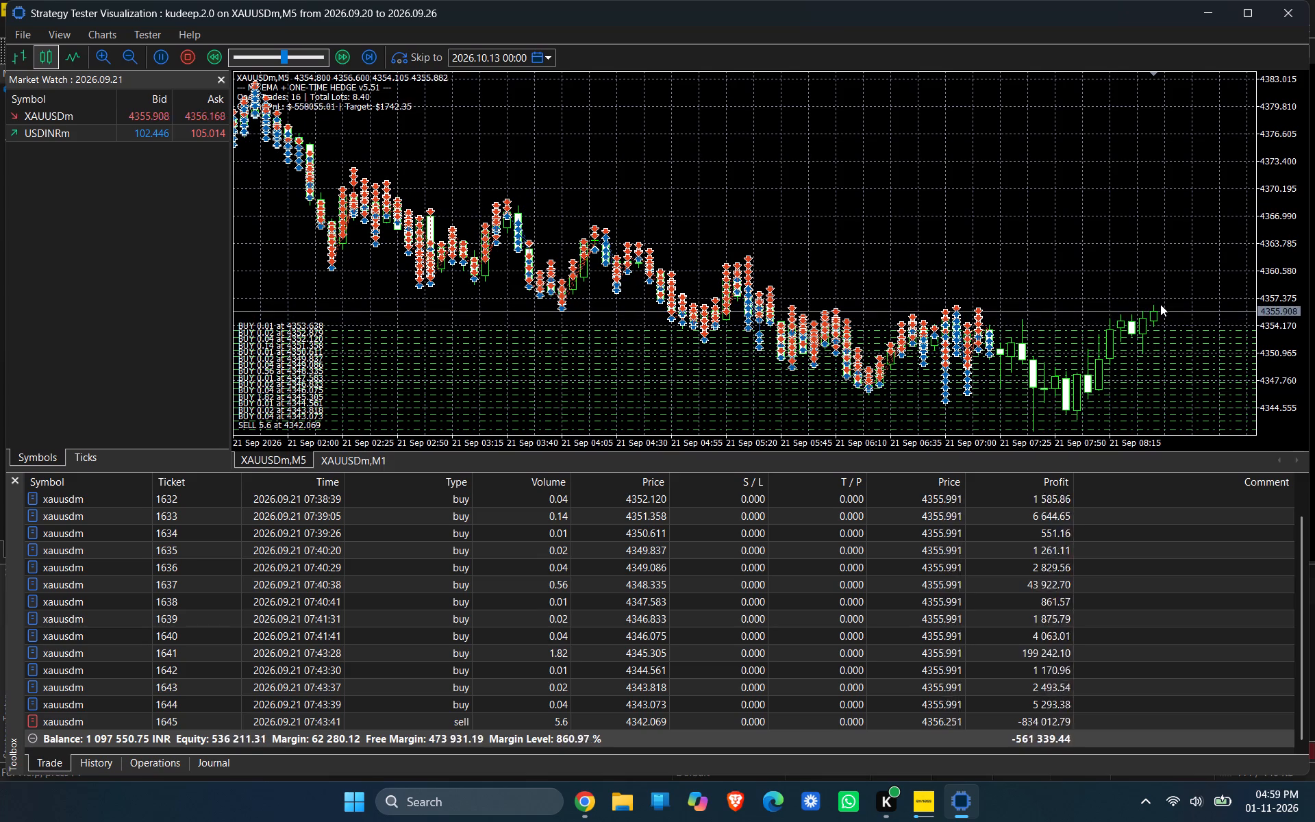
click(1286, 16)
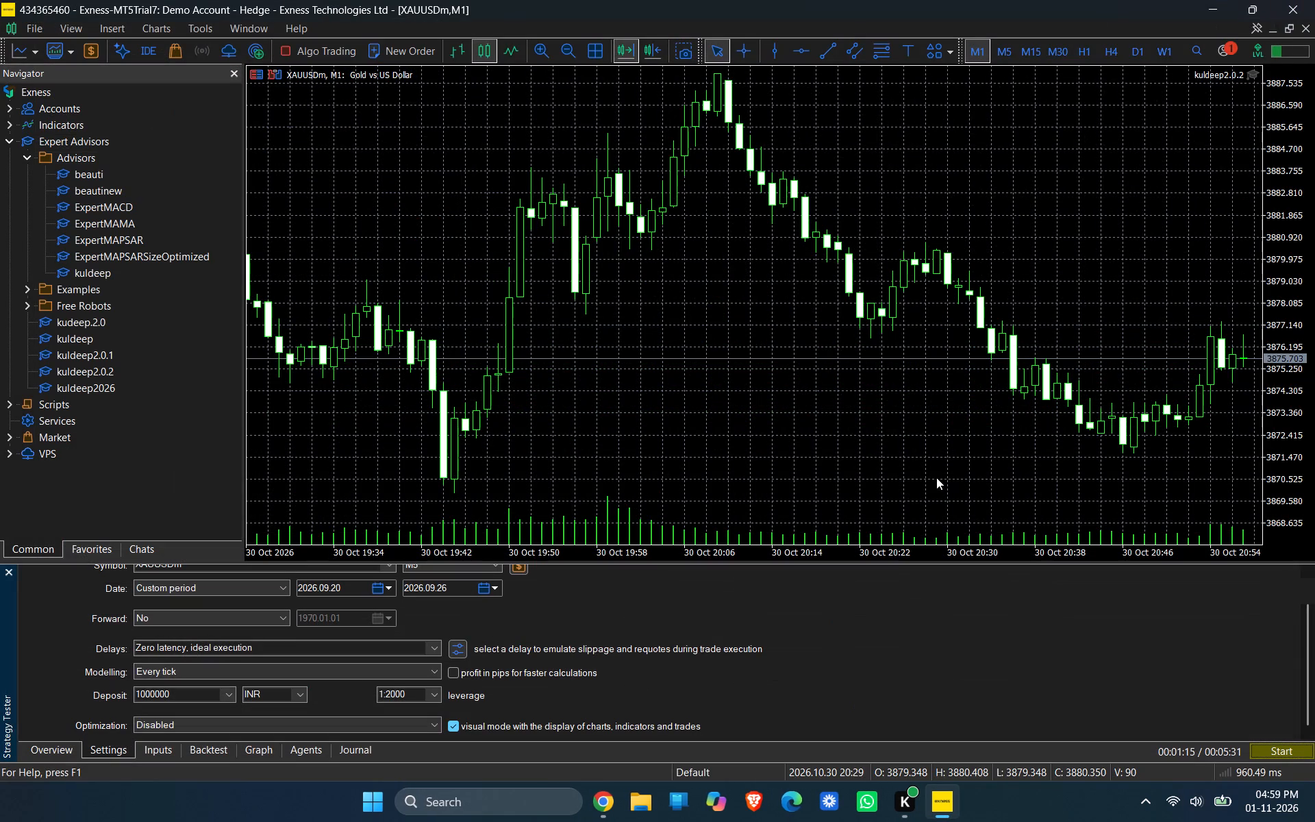
Set kudeep.2.0's "Open opposite hedge (2x sum of open trades) ONCE" input to false and start the visual backtest again.
click(162, 750)
scroll(446, 668, up, 1)
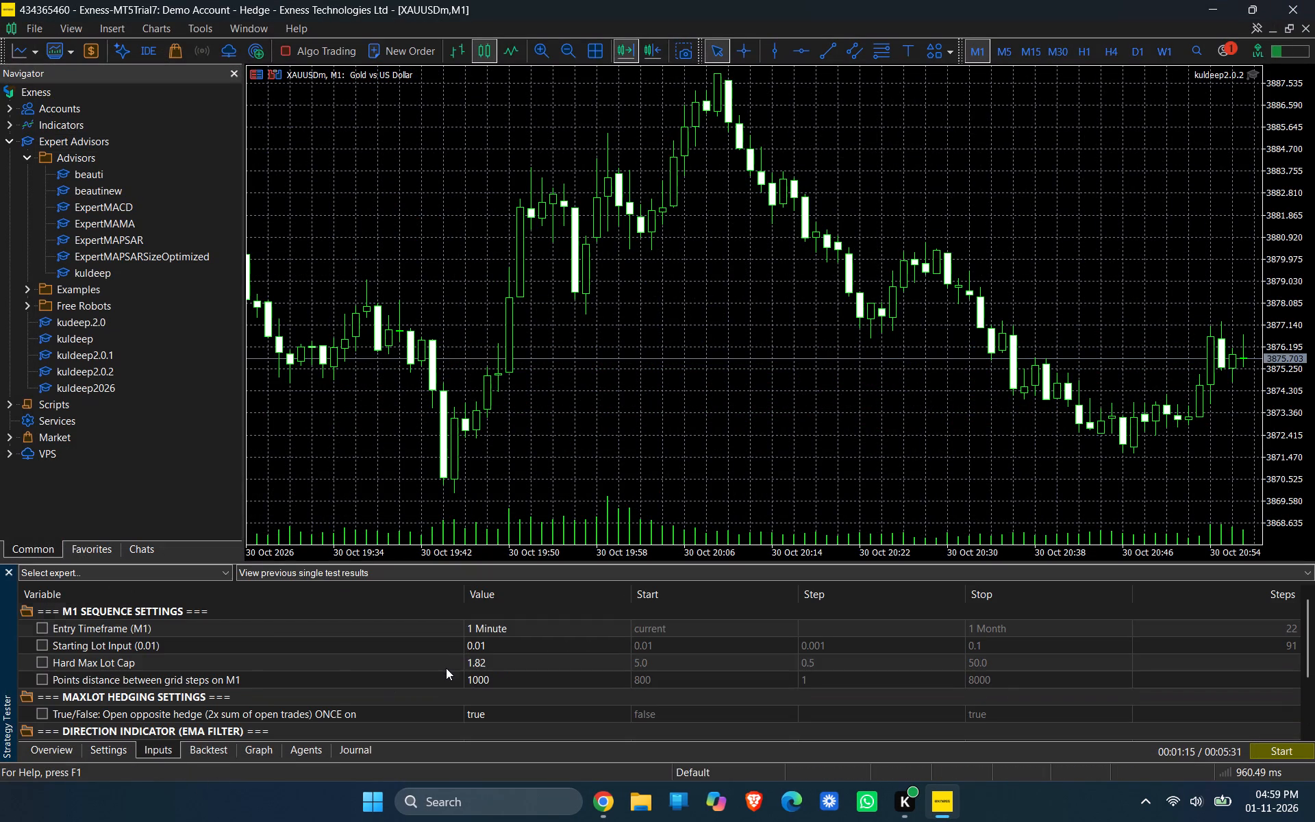
scroll(446, 668, up, 1)
scroll(446, 668, down, 3)
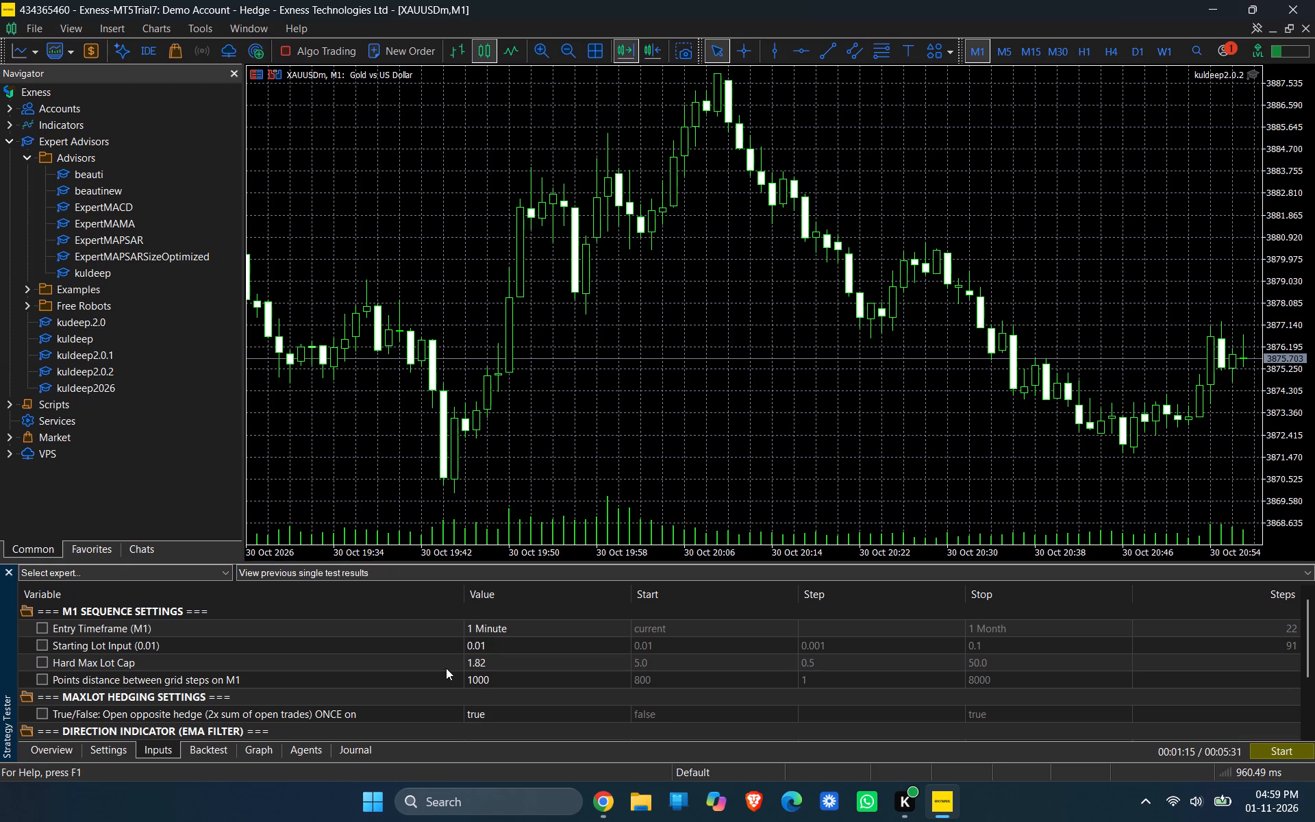
scroll(446, 668, down, 1)
click(520, 717)
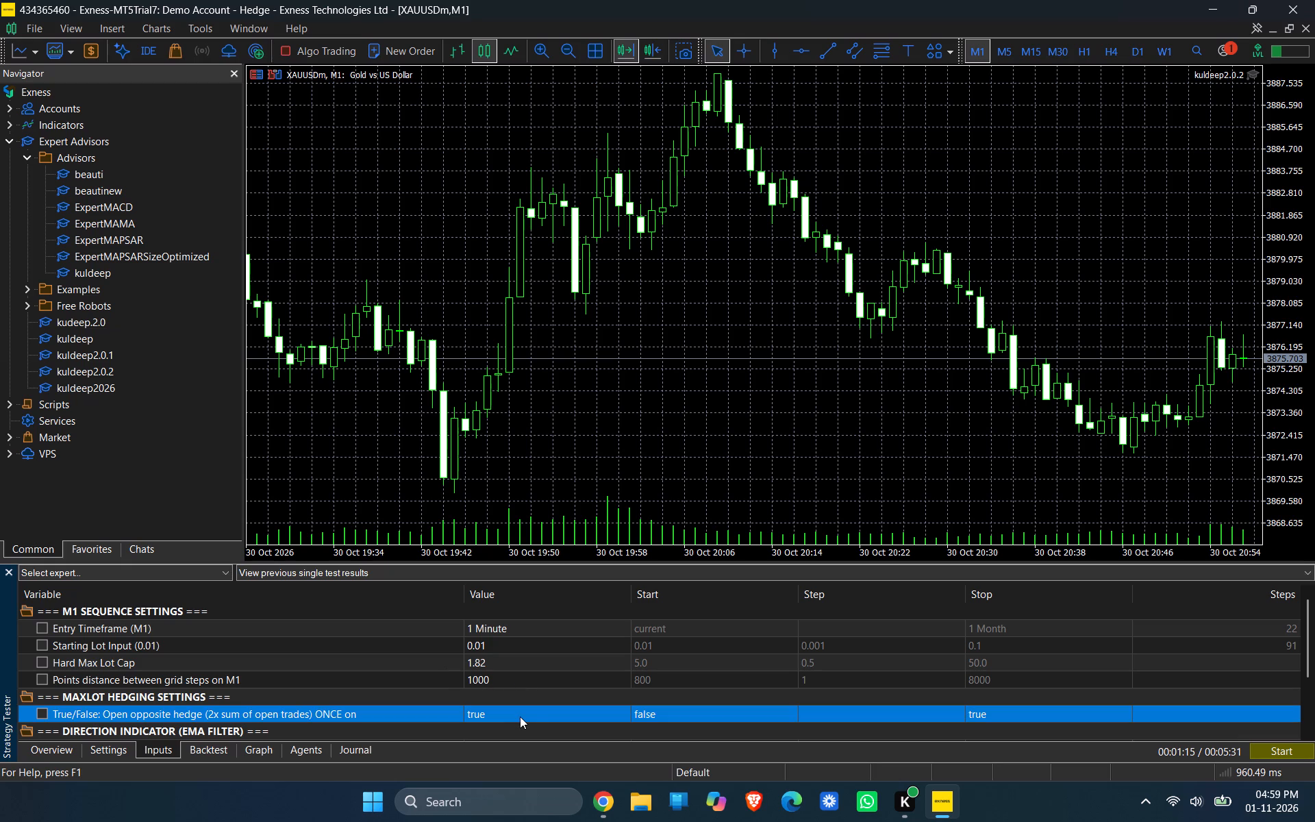
click(520, 717)
click(520, 717)
click(510, 732)
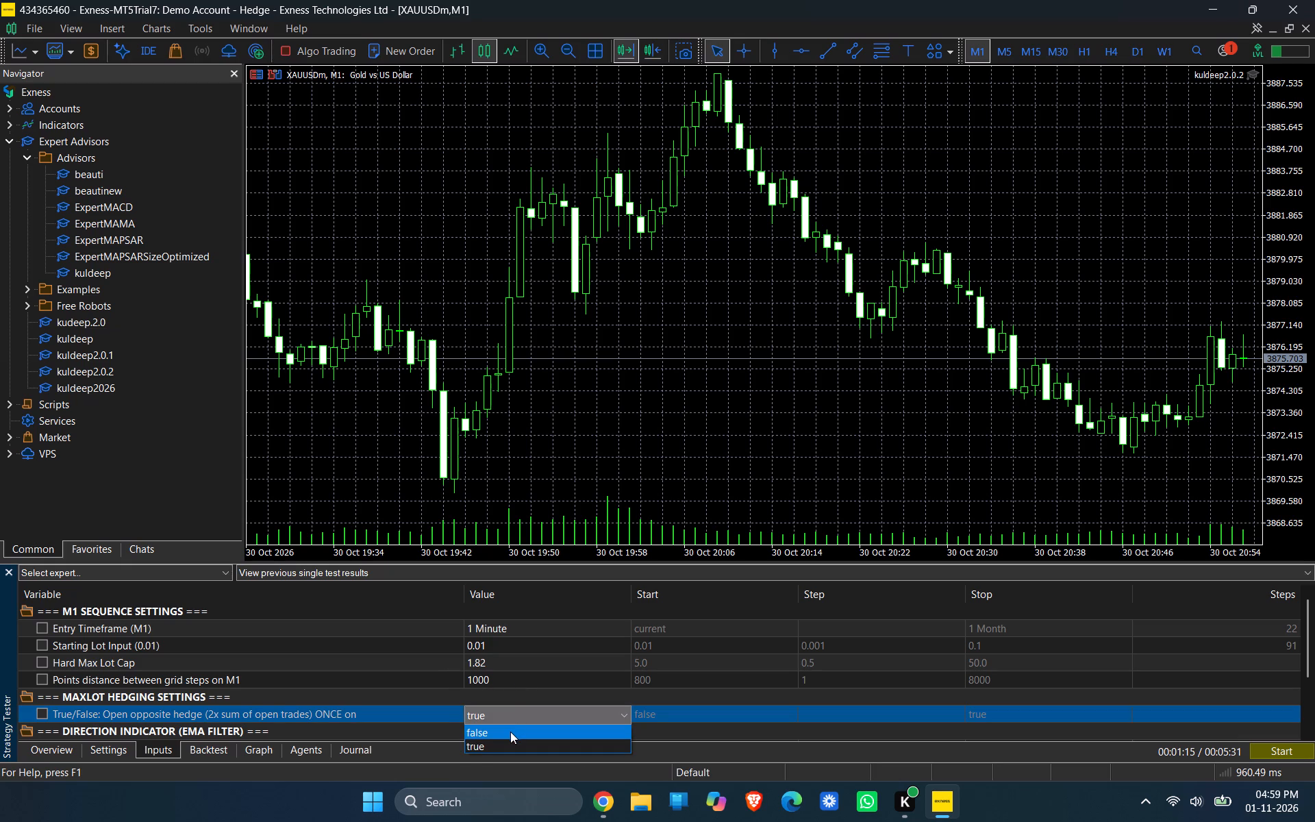
click(1270, 748)
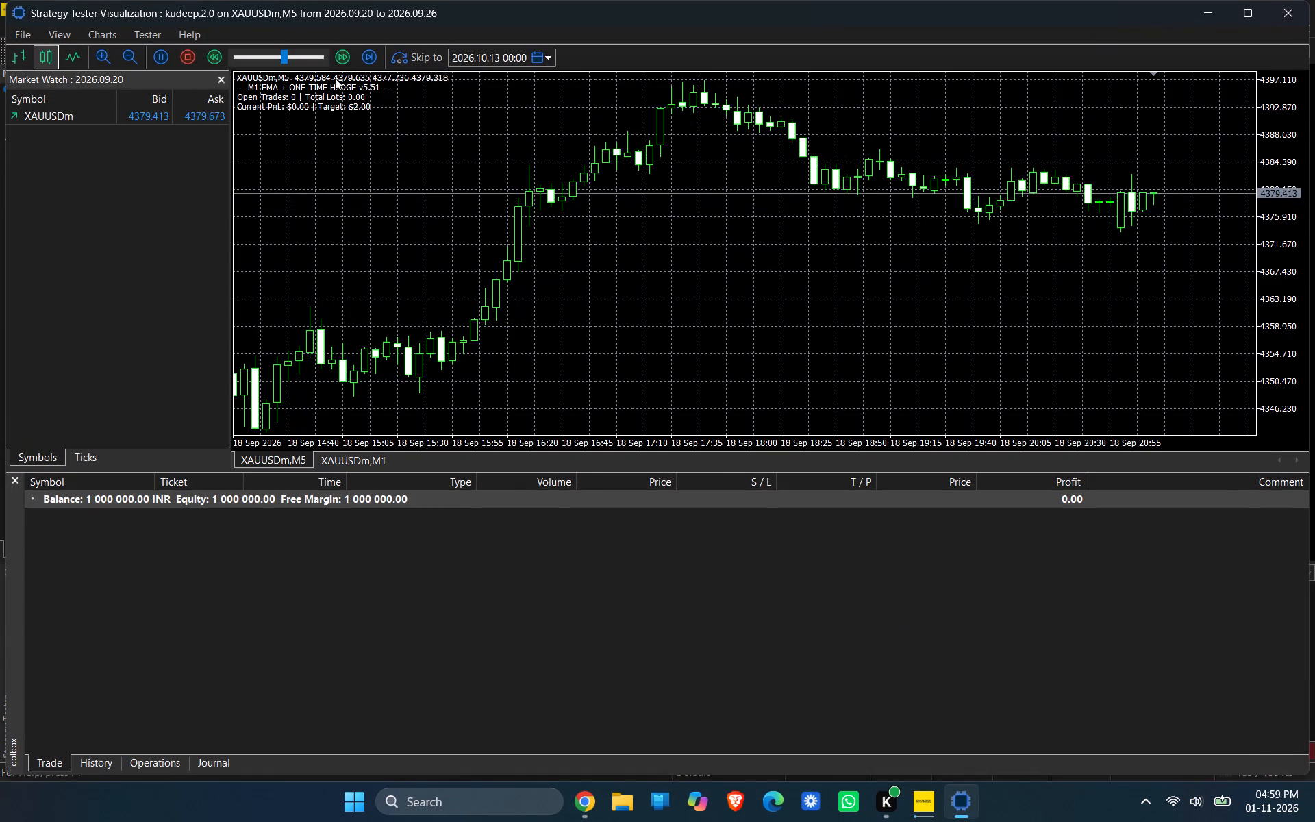
Raise the playback to maximum speed and examine kudeep.2.0's open trades, balance and equity with hedging disabled.
click(310, 58)
click(310, 58)
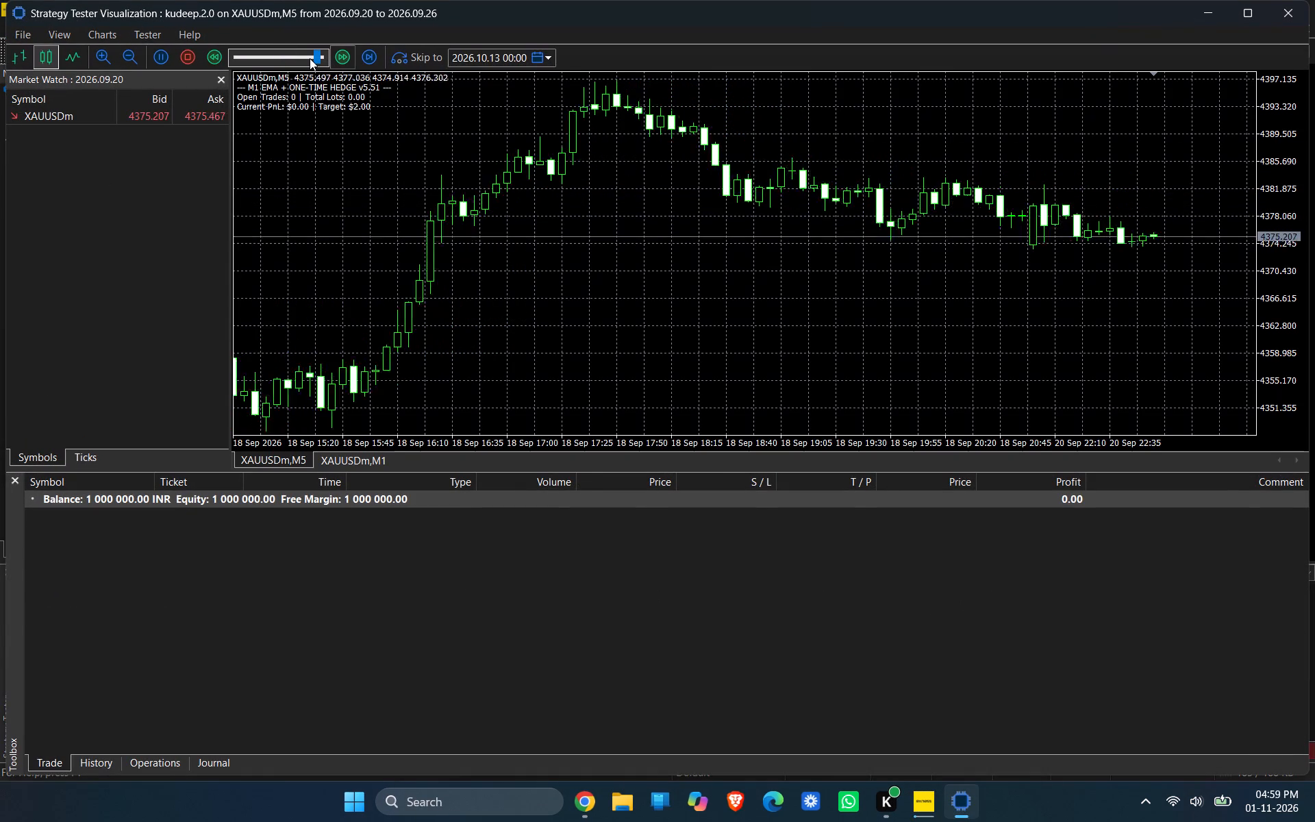
click(322, 58)
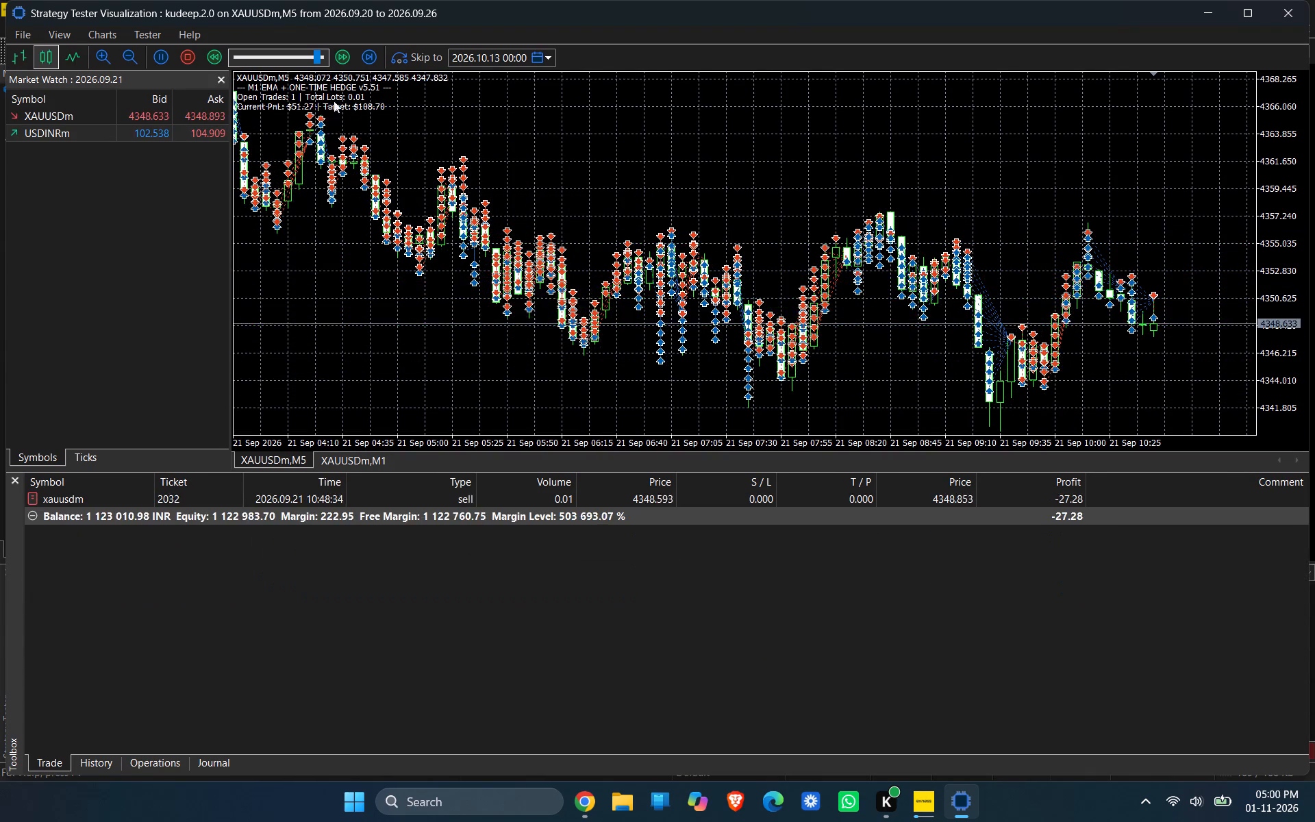
drag(318, 56, 337, 59)
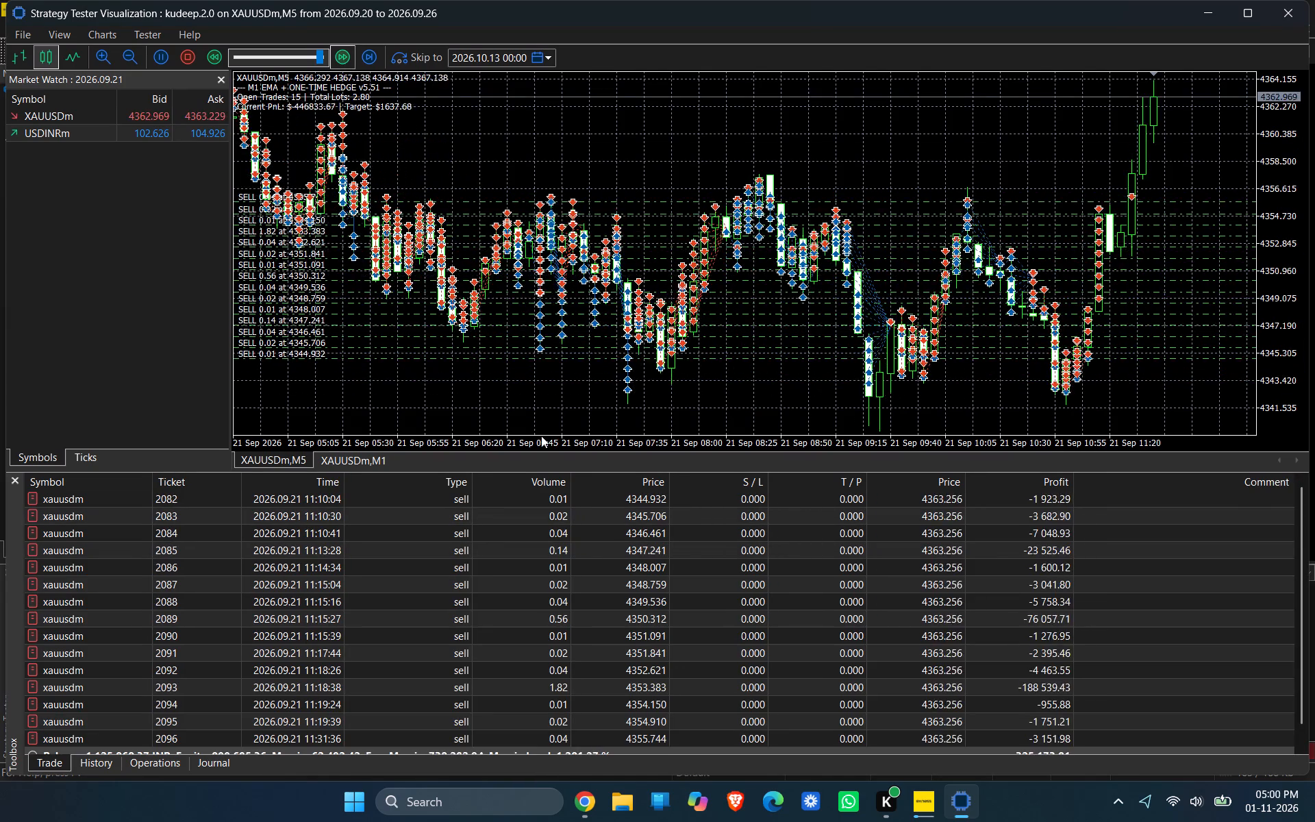
scroll(612, 680, down, 6)
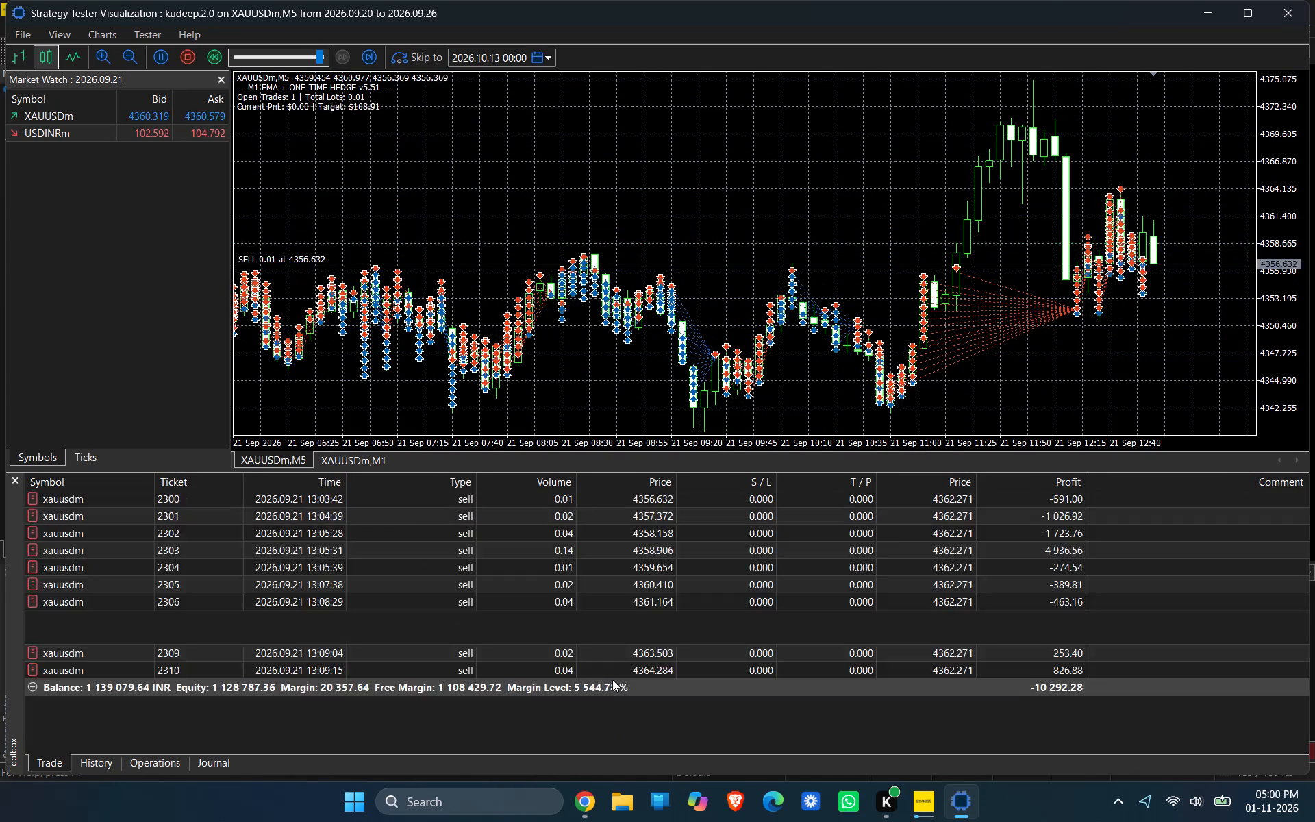
drag(316, 55, 323, 59)
double_click(323, 59)
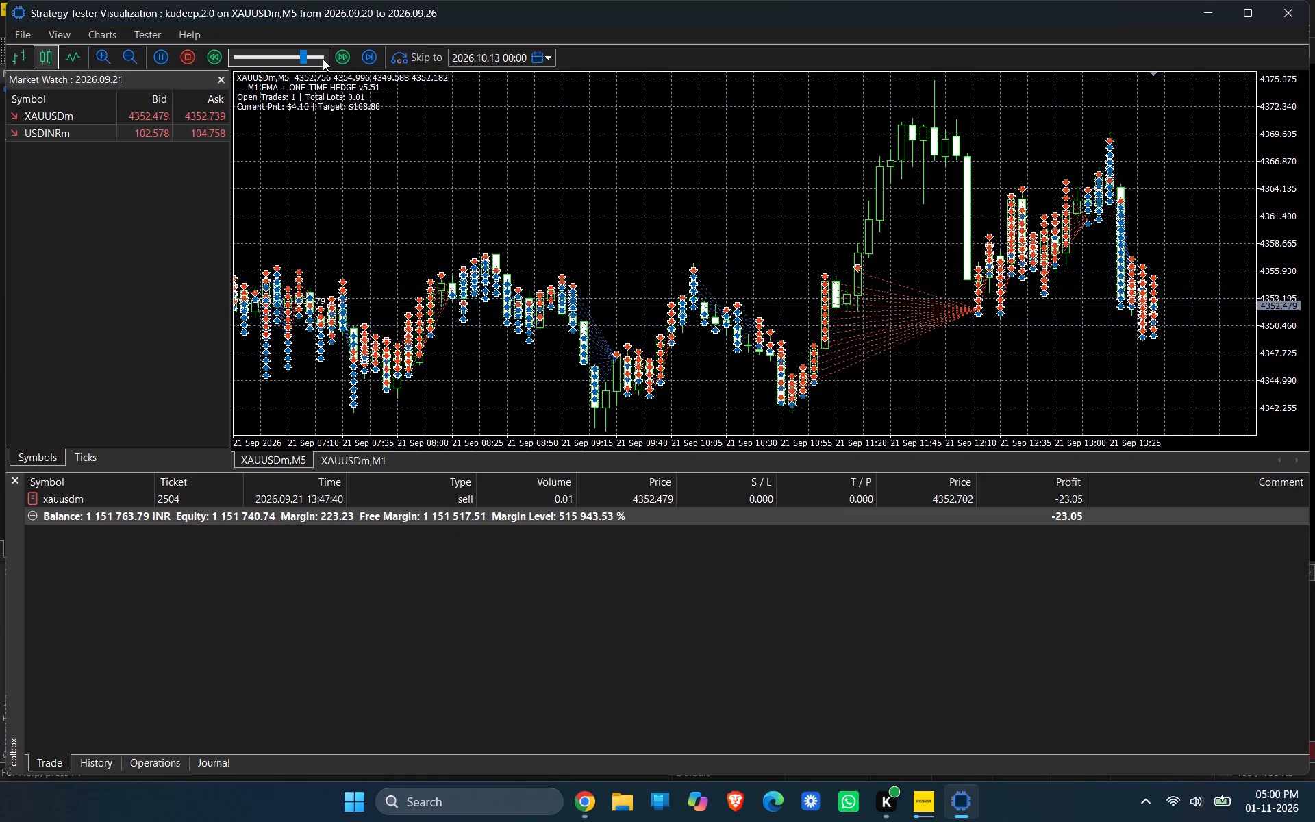
drag(303, 58, 401, 93)
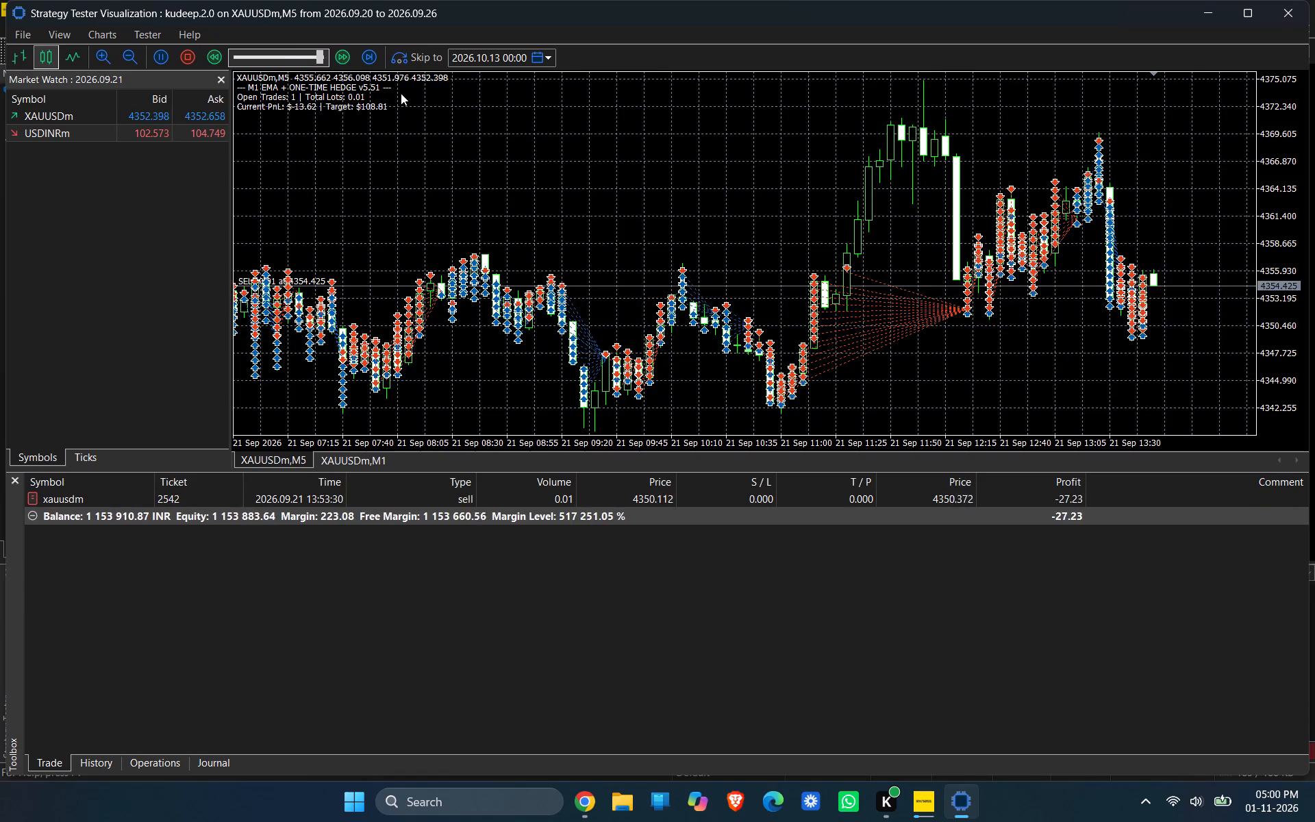
drag(401, 93, 422, 103)
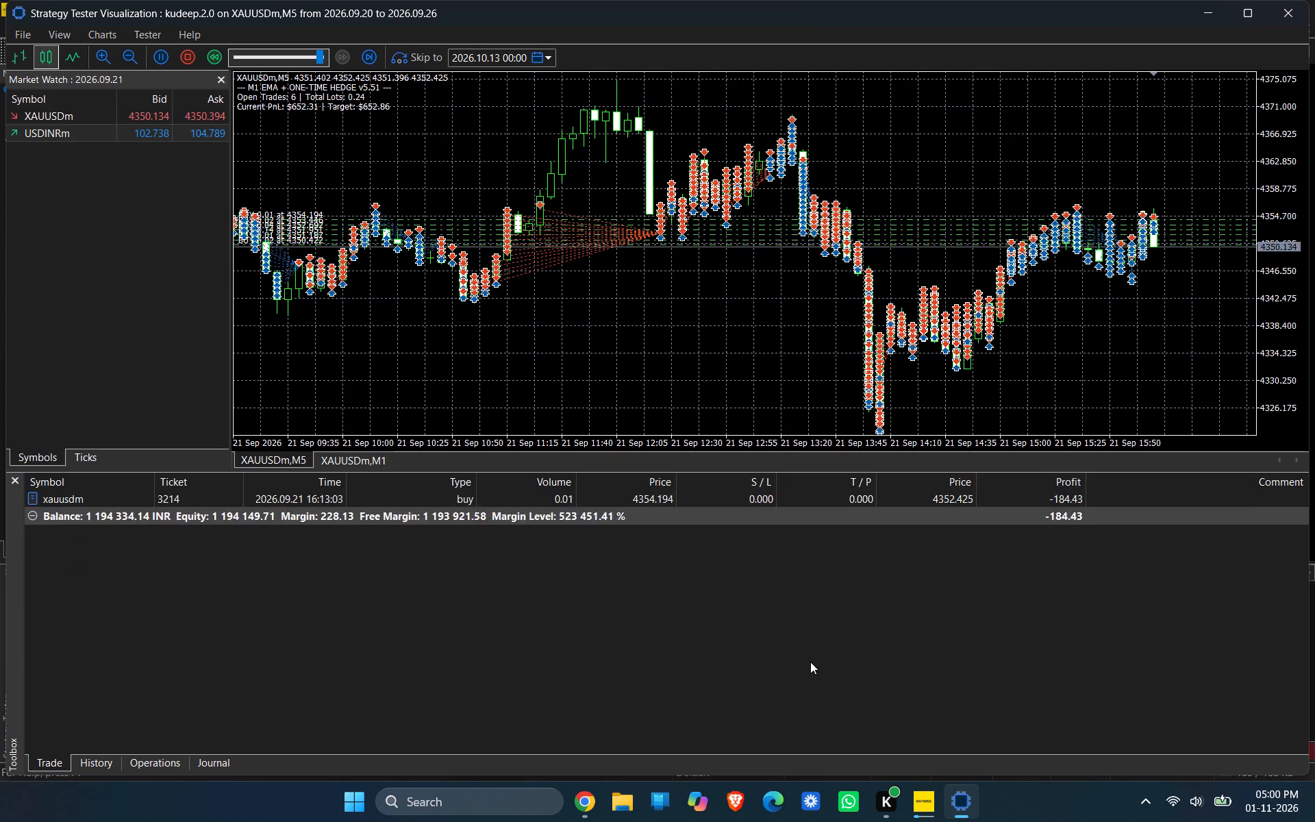
scroll(810, 662, down, 4)
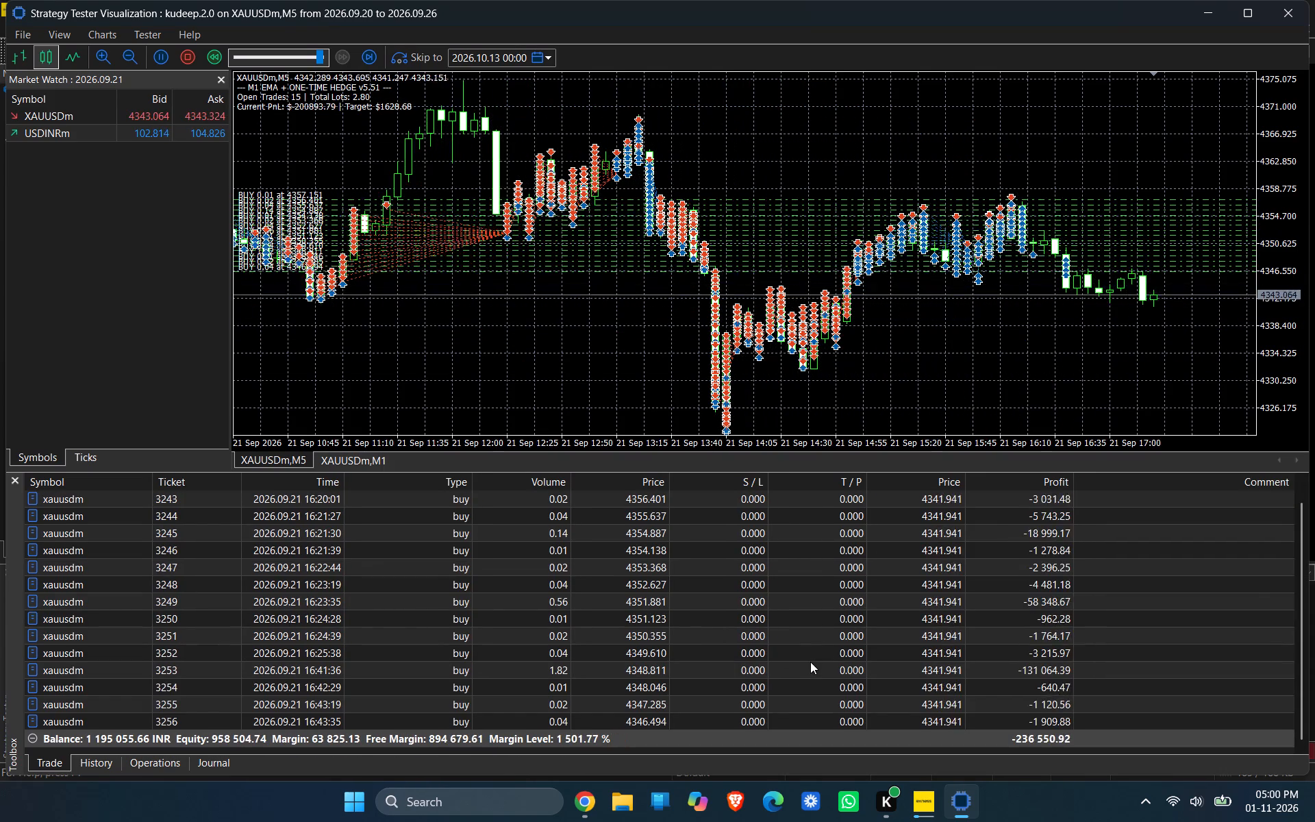
scroll(810, 662, down, 1)
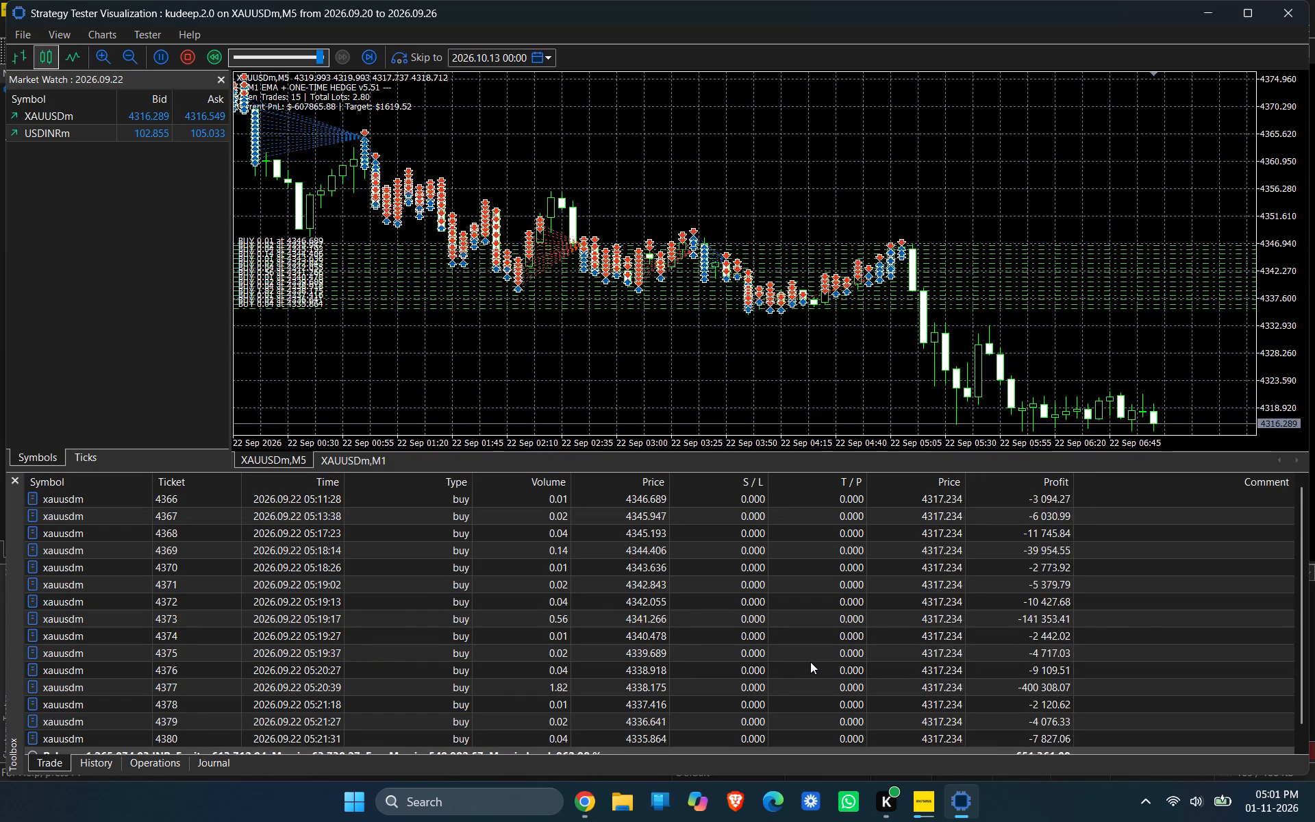
scroll(810, 662, down, 2)
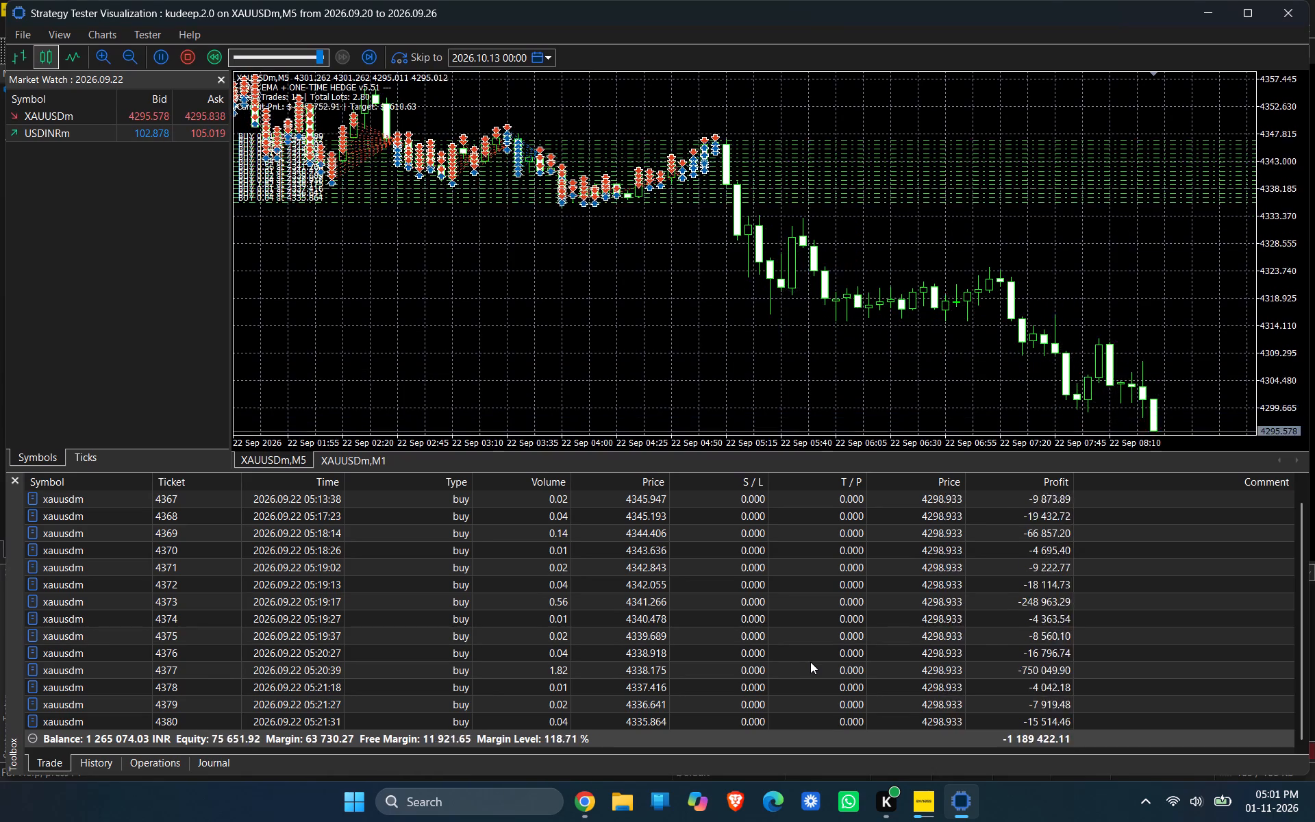
scroll(810, 662, down, 2)
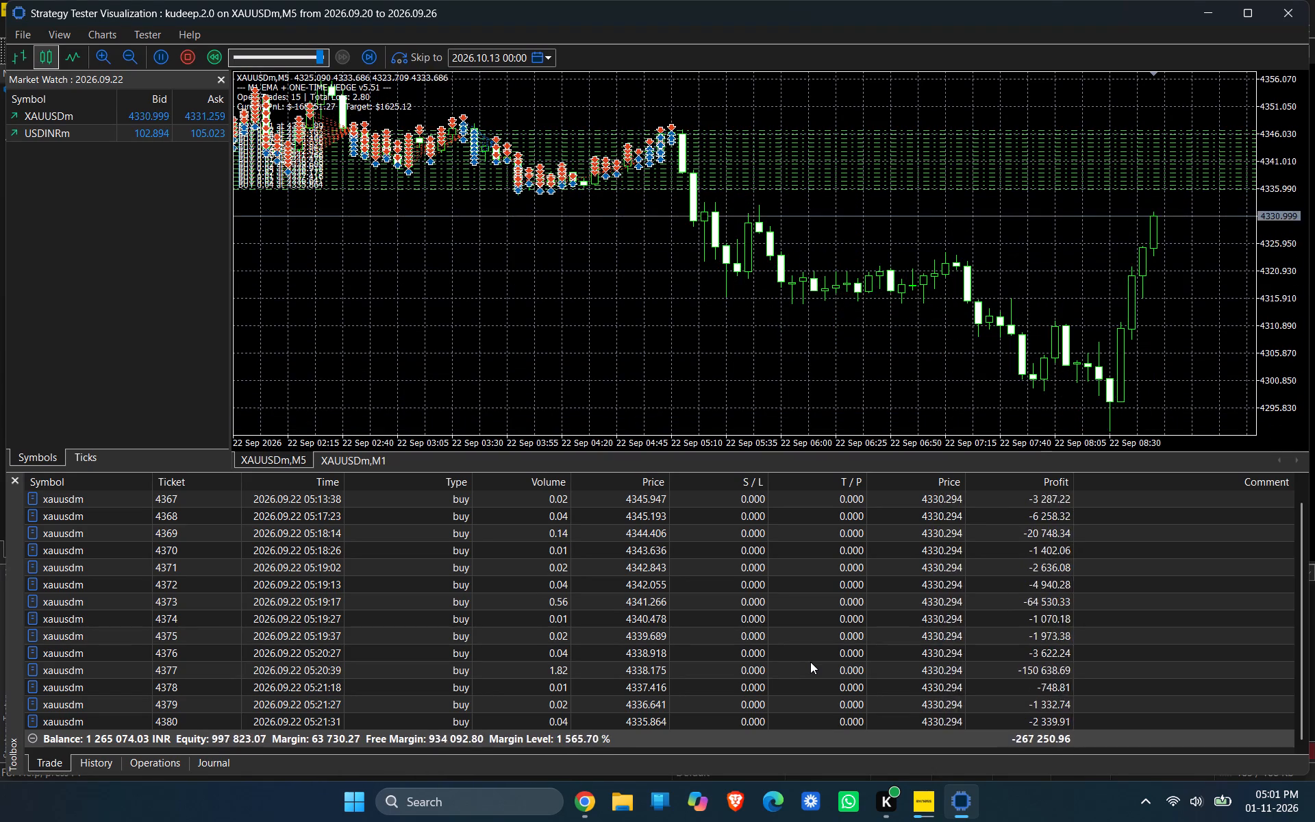
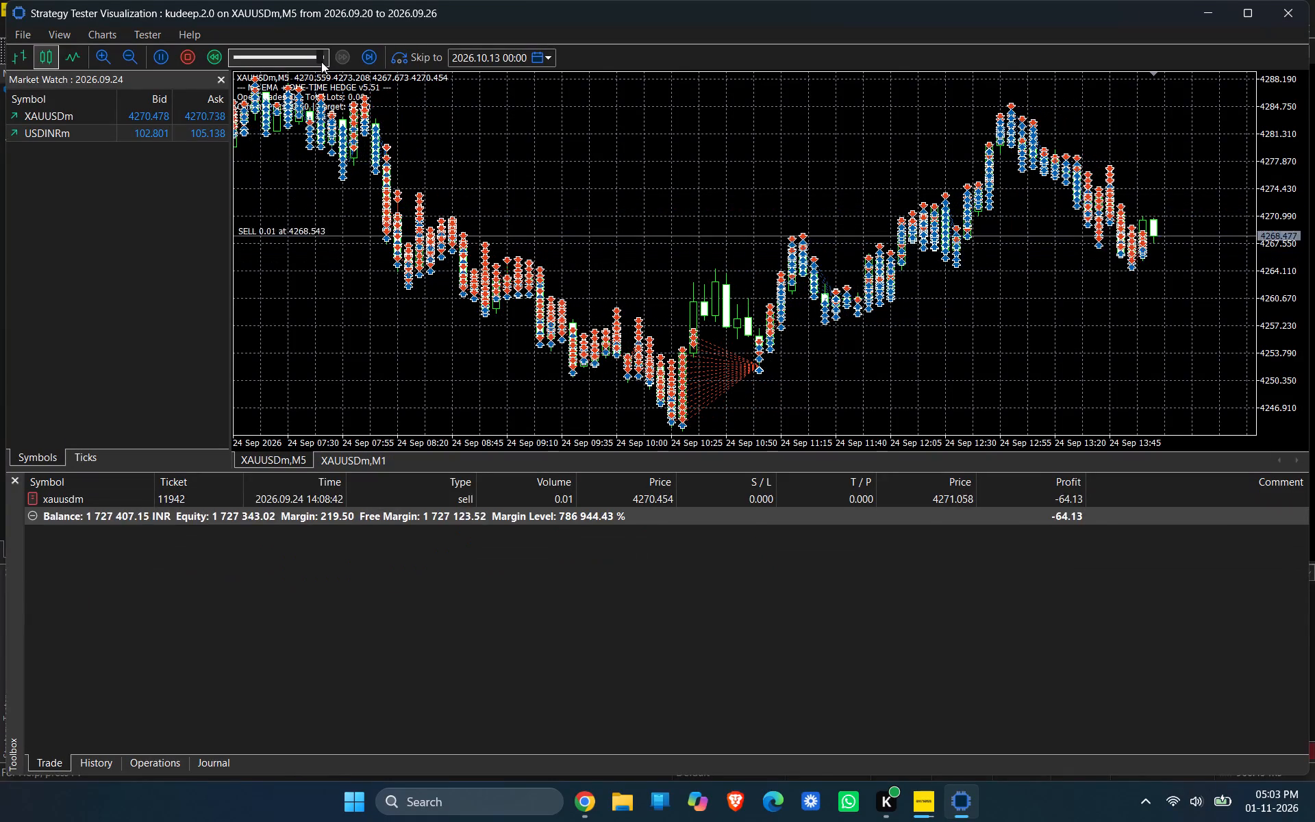
Lower the playback to just below maximum speed and examine kudeep.2.0's open sell trades, balance and equity.
click(321, 62)
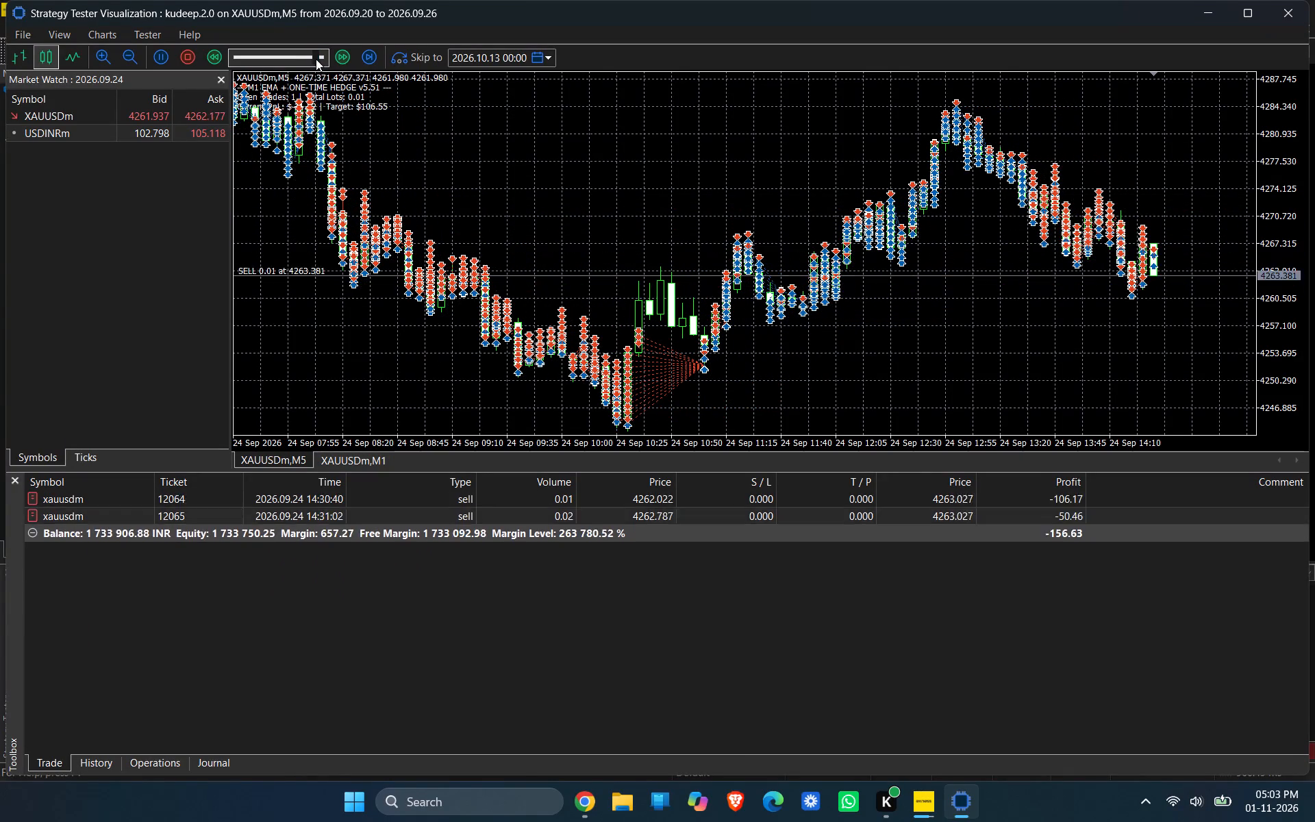
drag(316, 53, 487, 135)
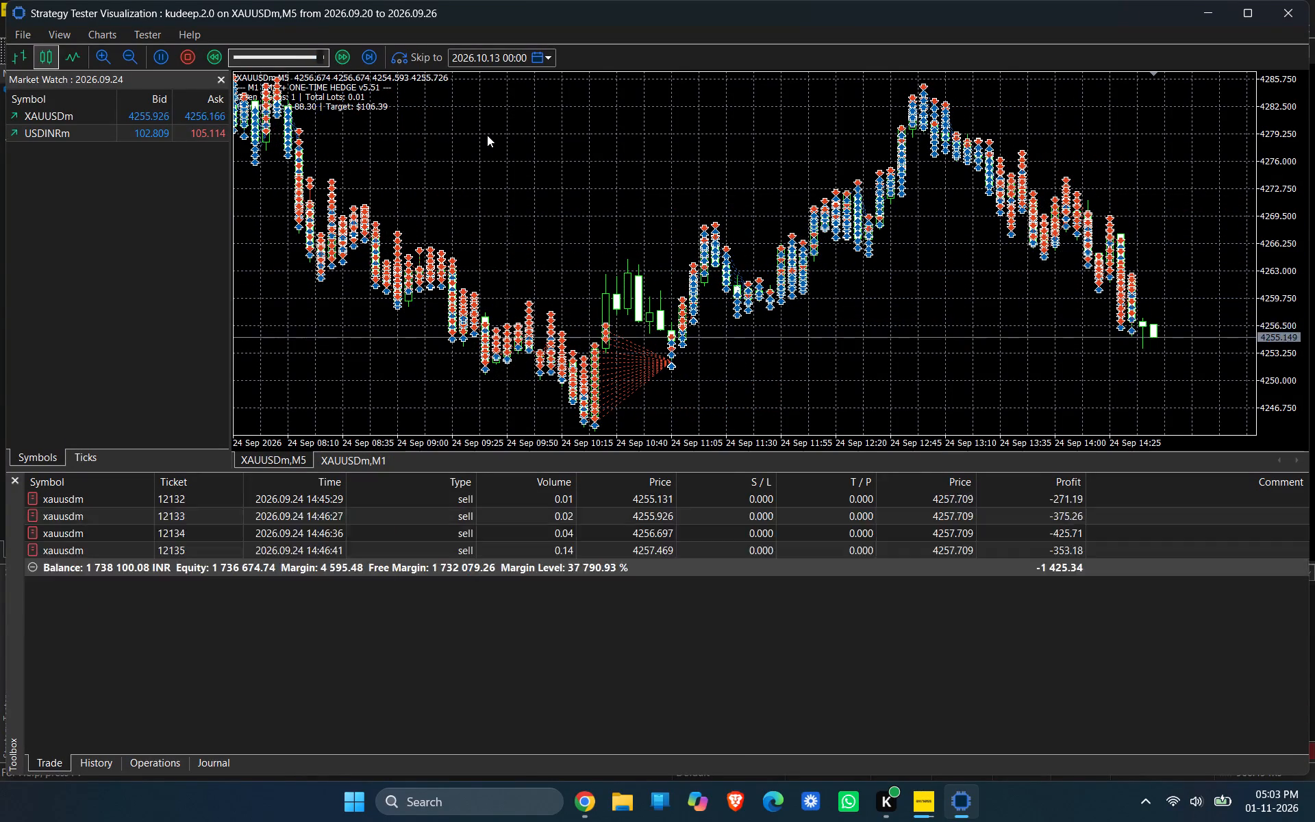
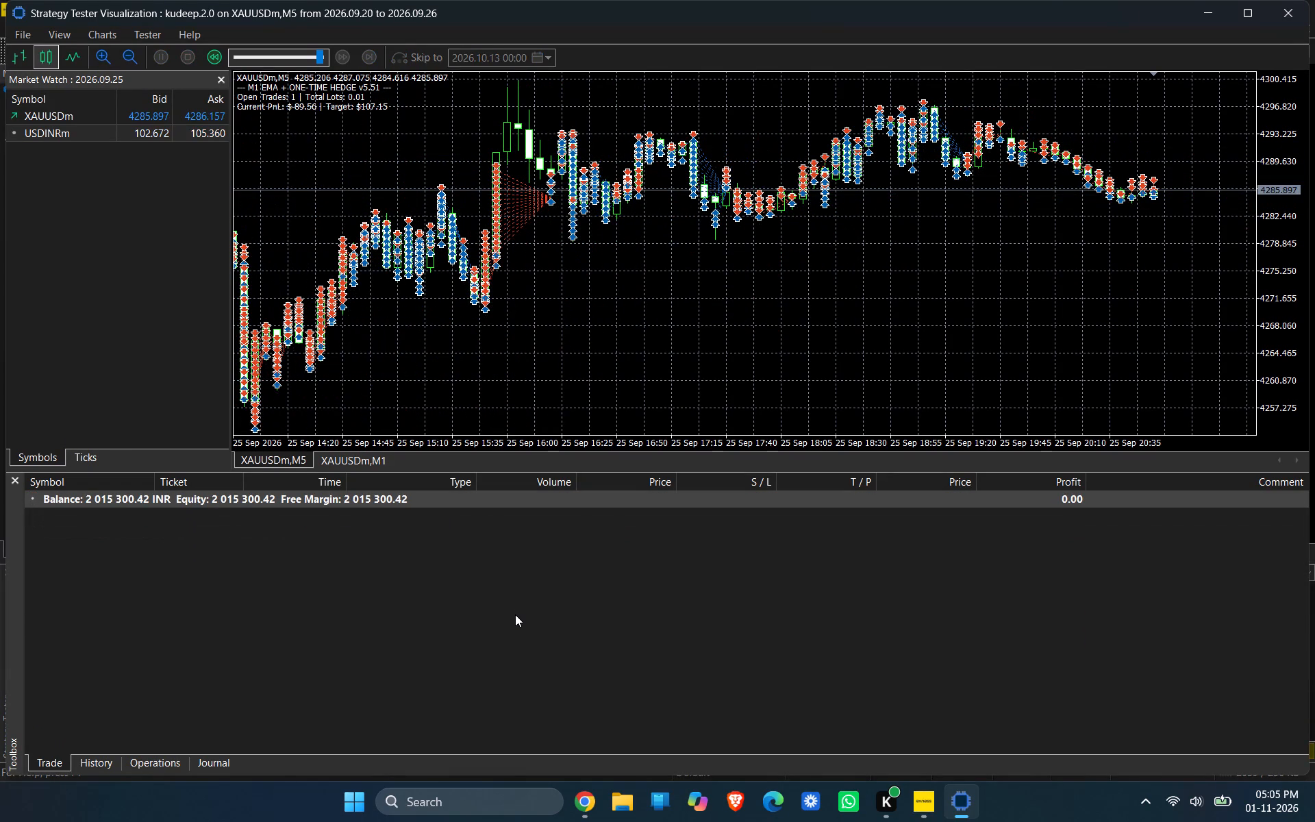
Close the completed visual test and set the tester's custom period from 2026.09.01 to 2026.09.05.
click(1281, 18)
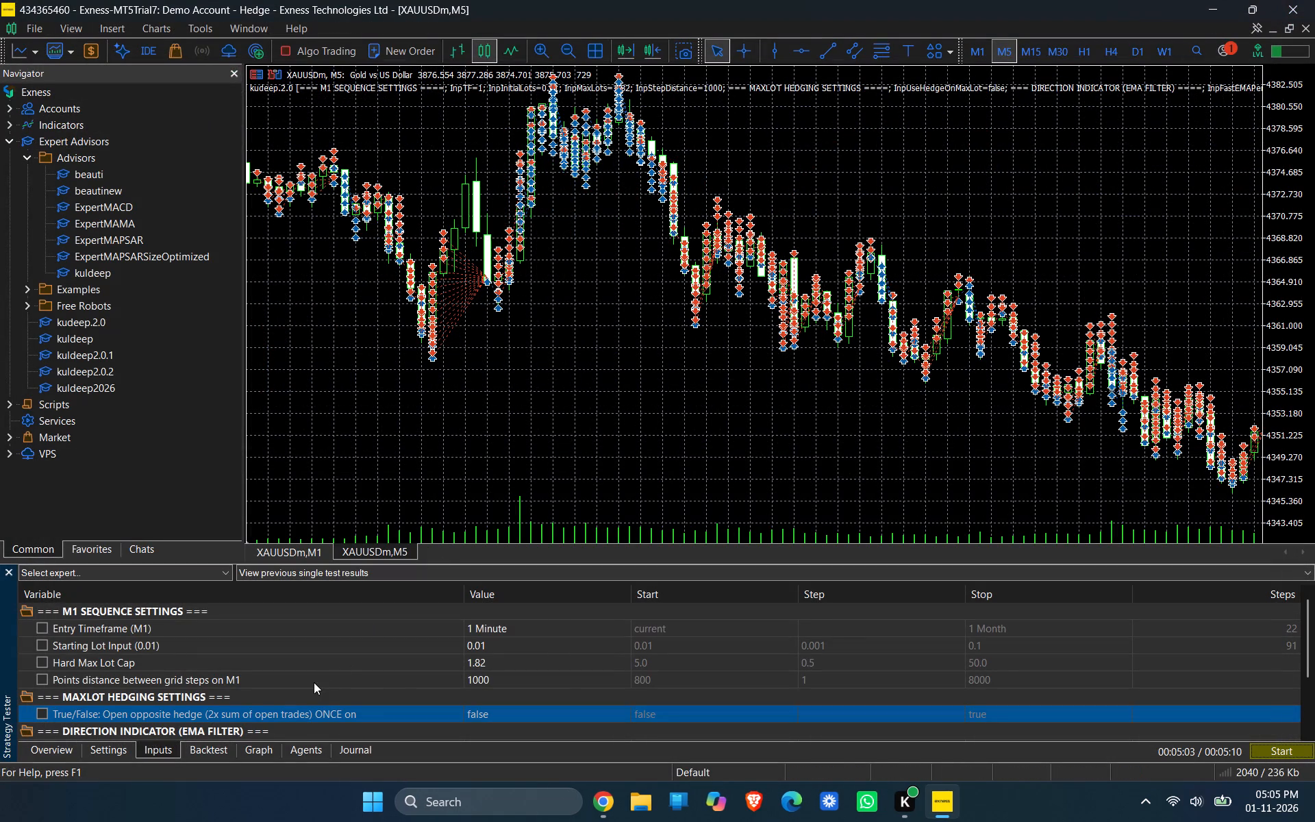
click(103, 753)
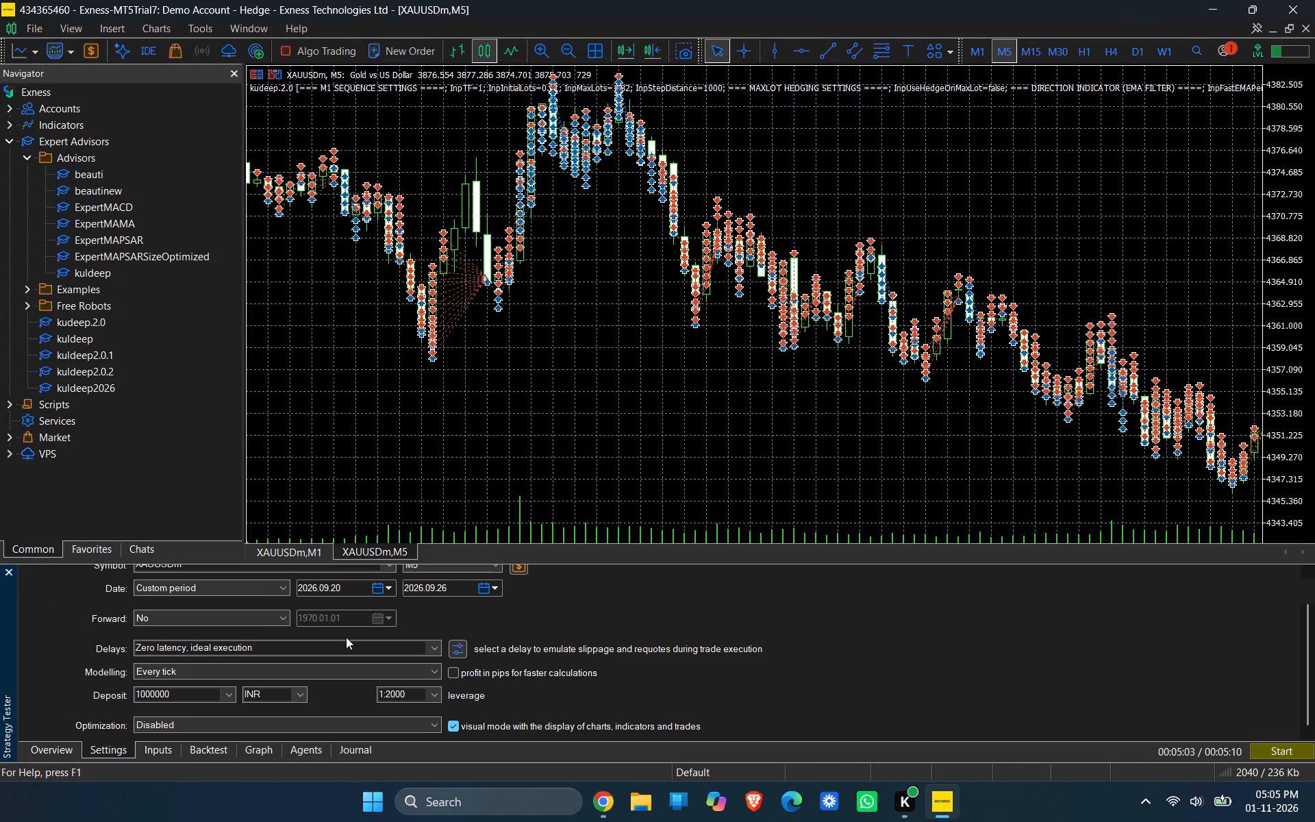
click(375, 586)
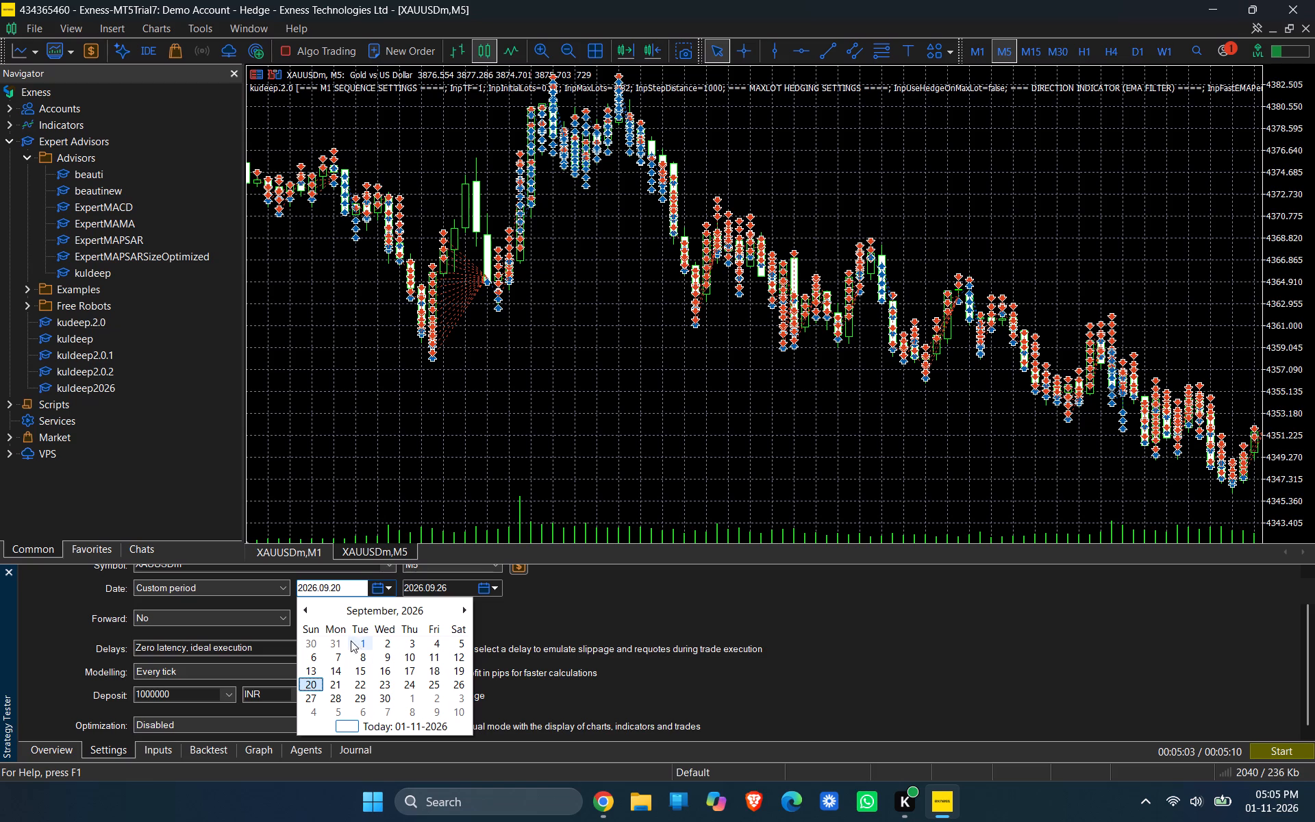
click(360, 641)
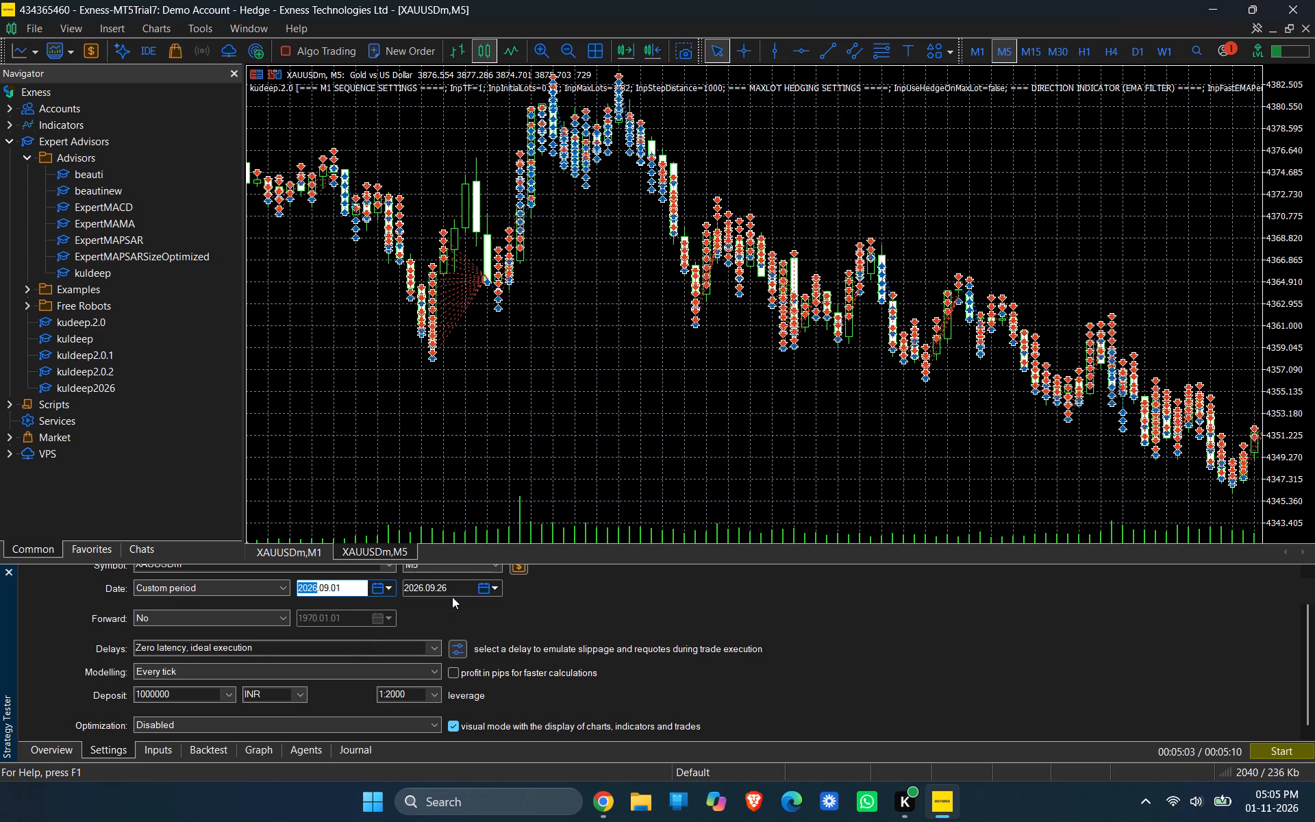
click(464, 587)
click(477, 588)
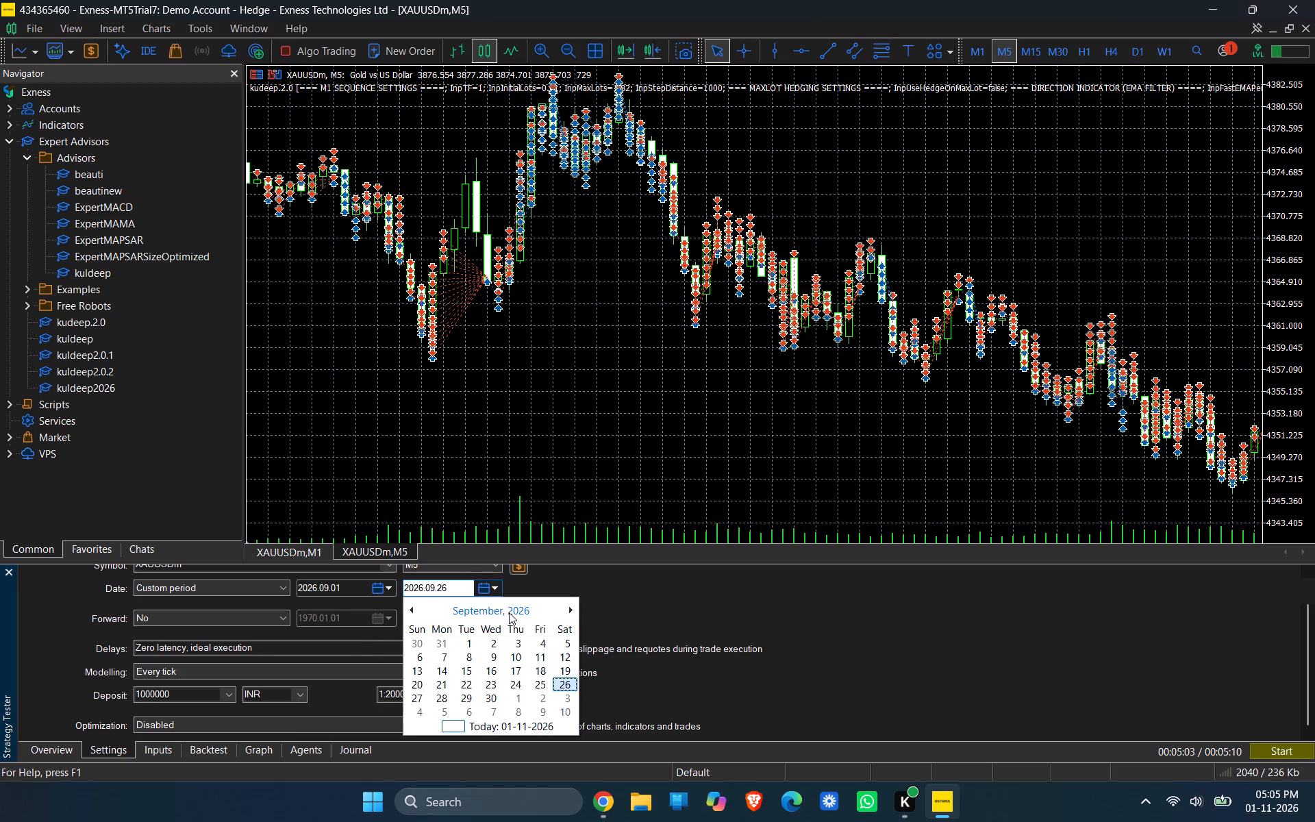
click(565, 642)
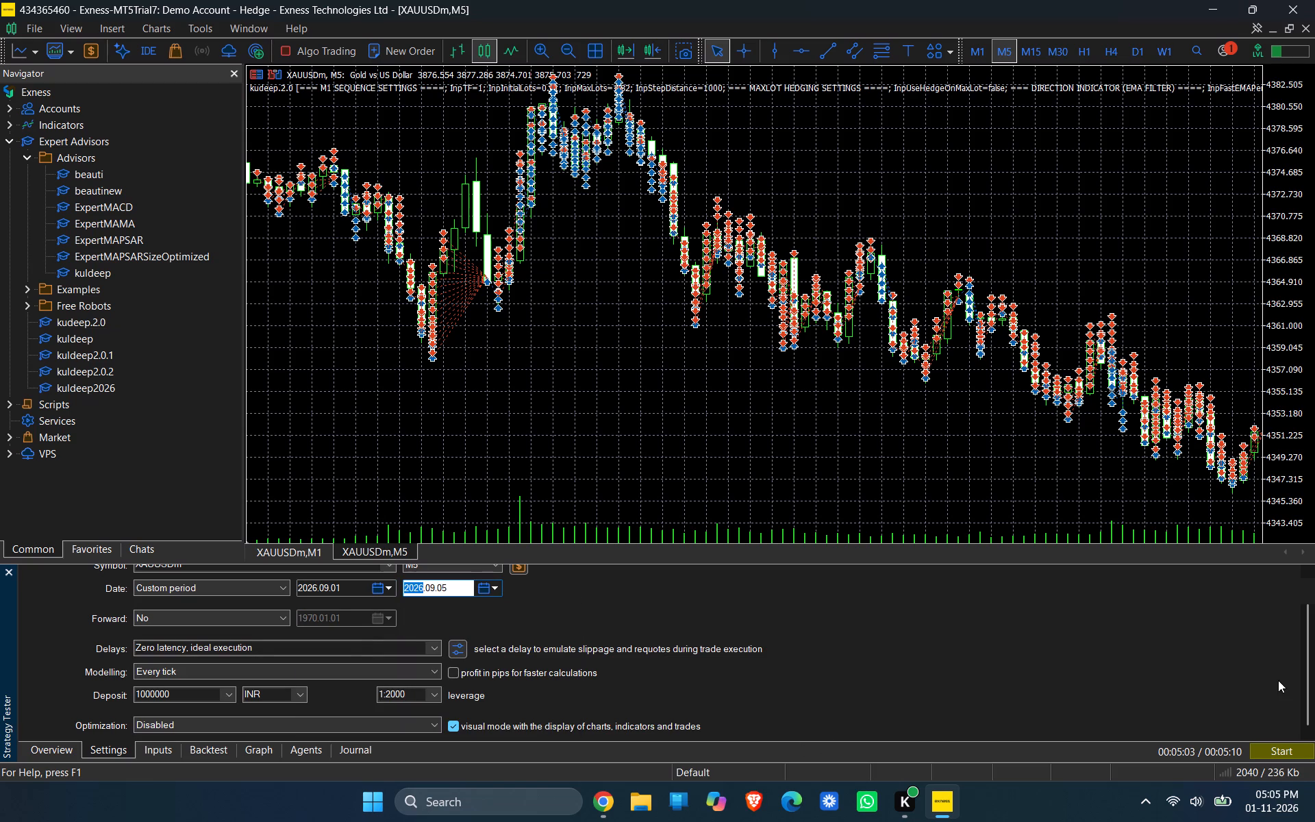
Run the kudeep.2.0 visual backtest over the new period, examine its open trades and account balance, and close the test window.
click(1274, 748)
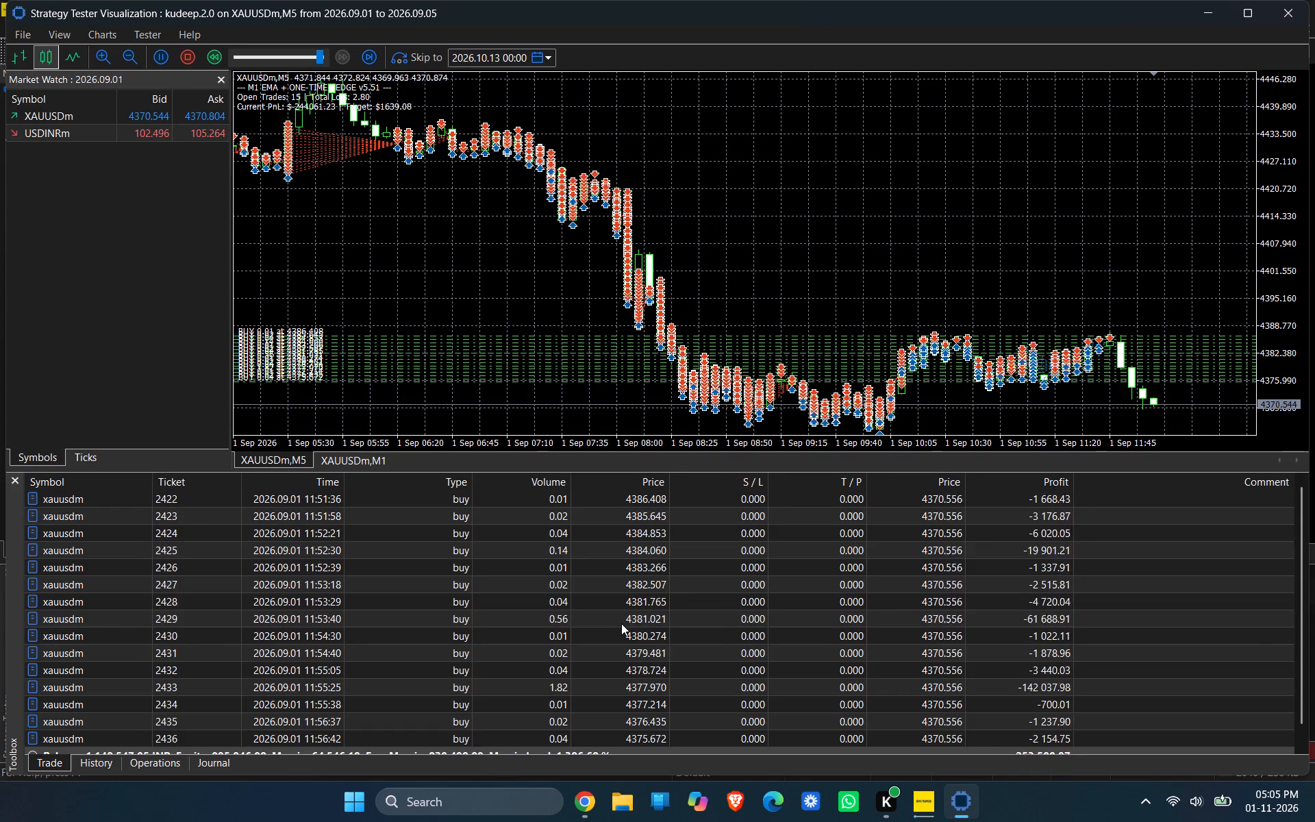
scroll(621, 623, down, 2)
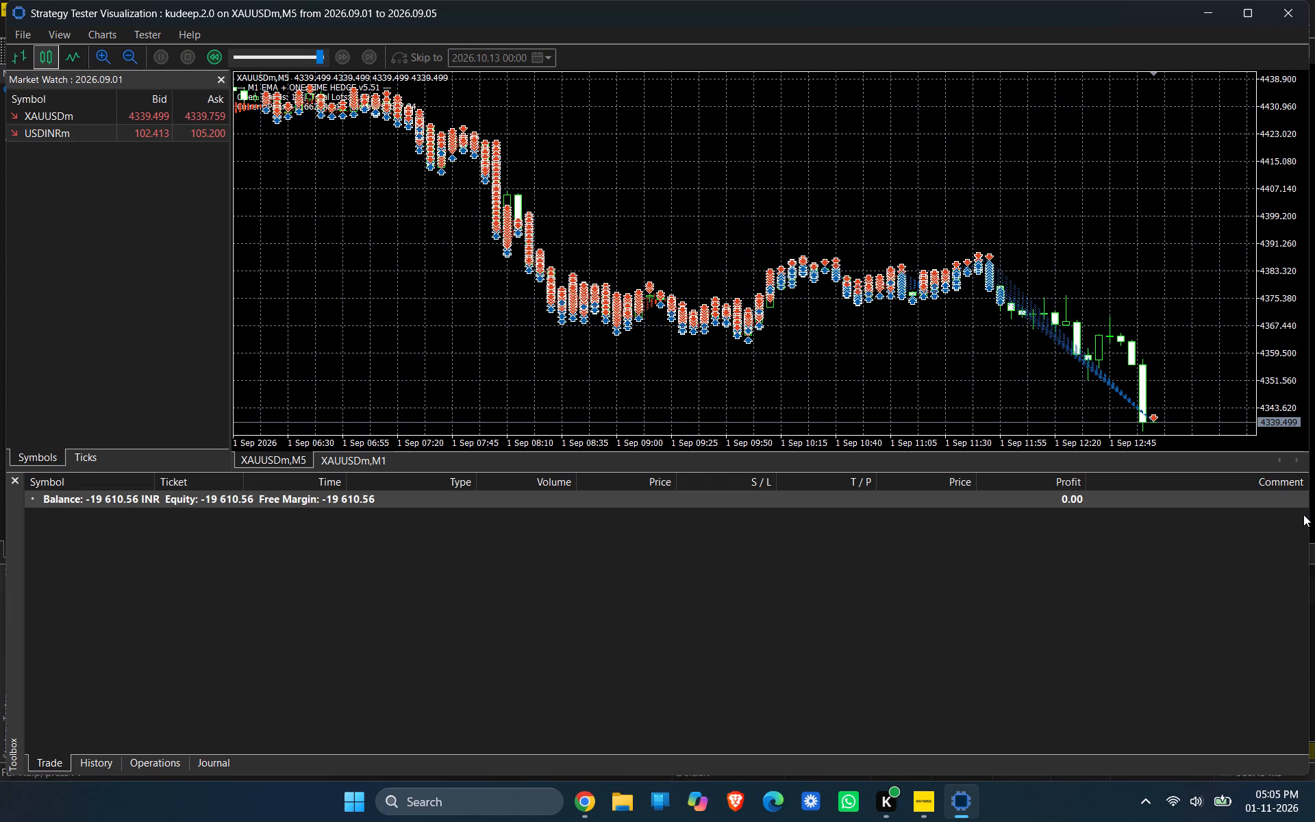
click(1278, 8)
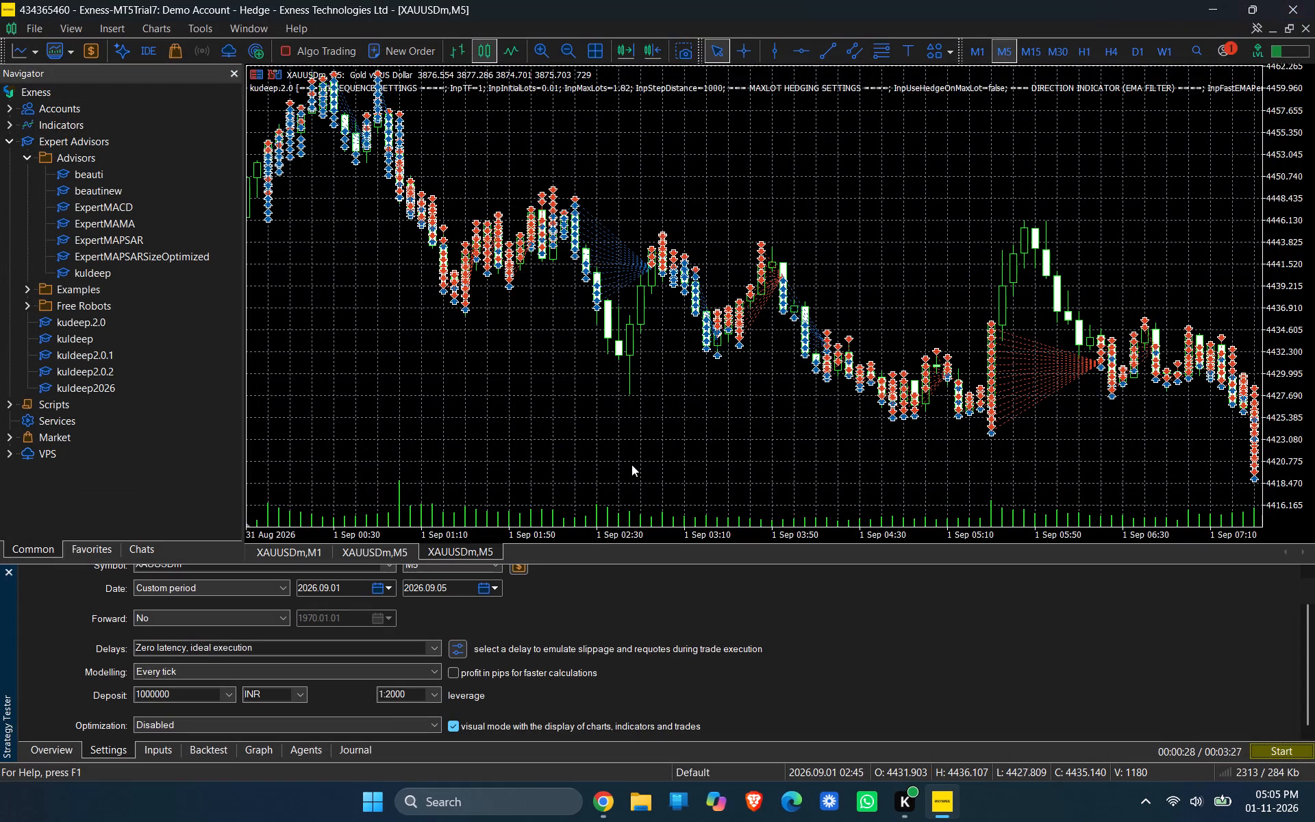
Set kudeep.2.0's points distance between grid steps on M1 to 2000.
scroll(548, 612, down, 1)
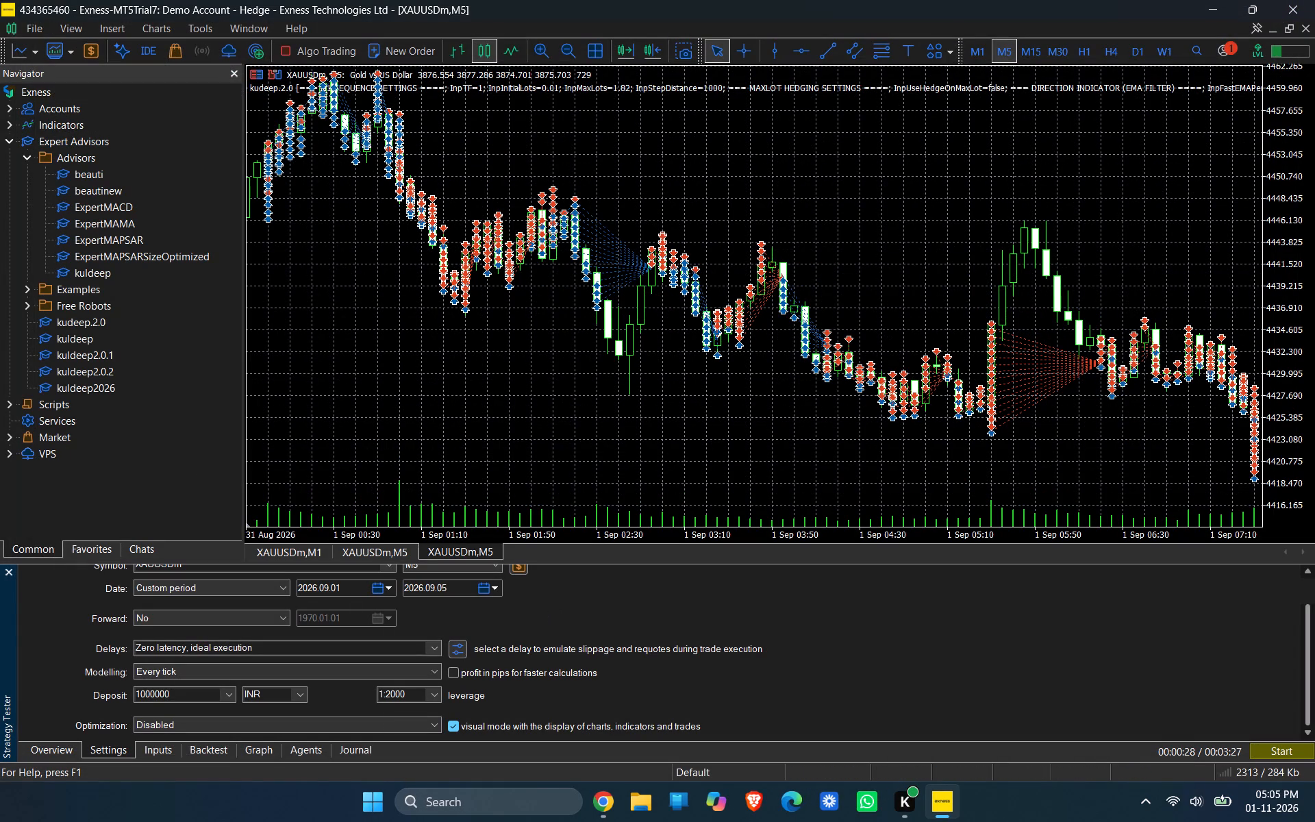
scroll(357, 647, up, 1)
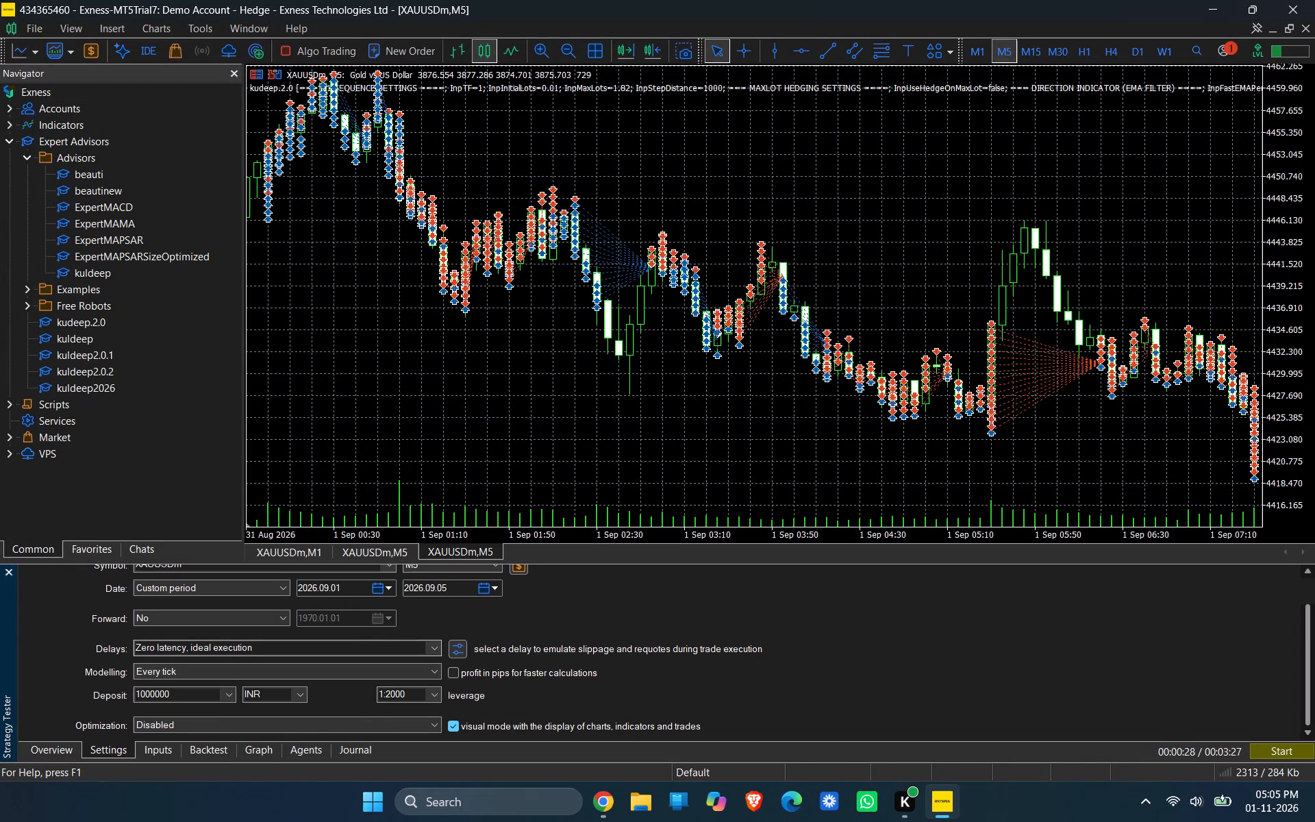
click(157, 754)
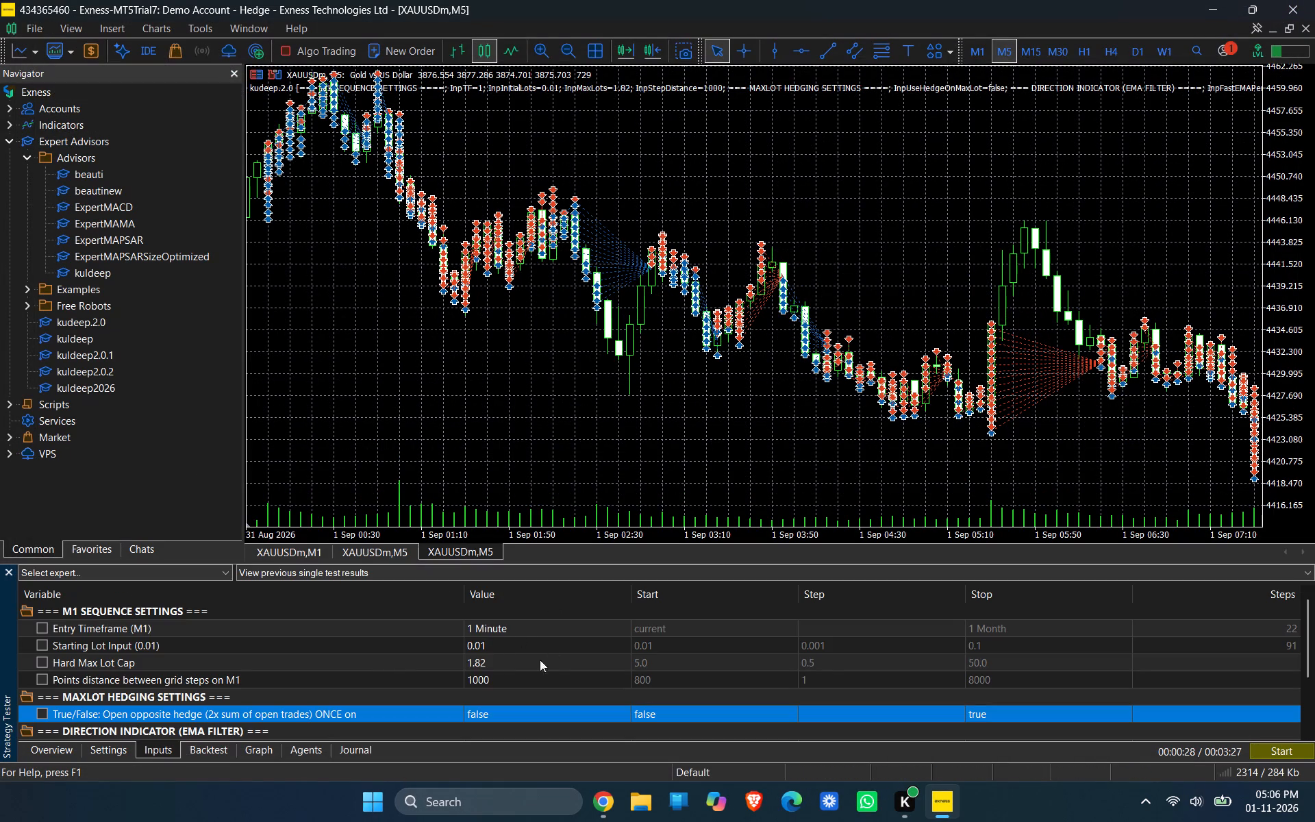
double_click(512, 671)
click(512, 671)
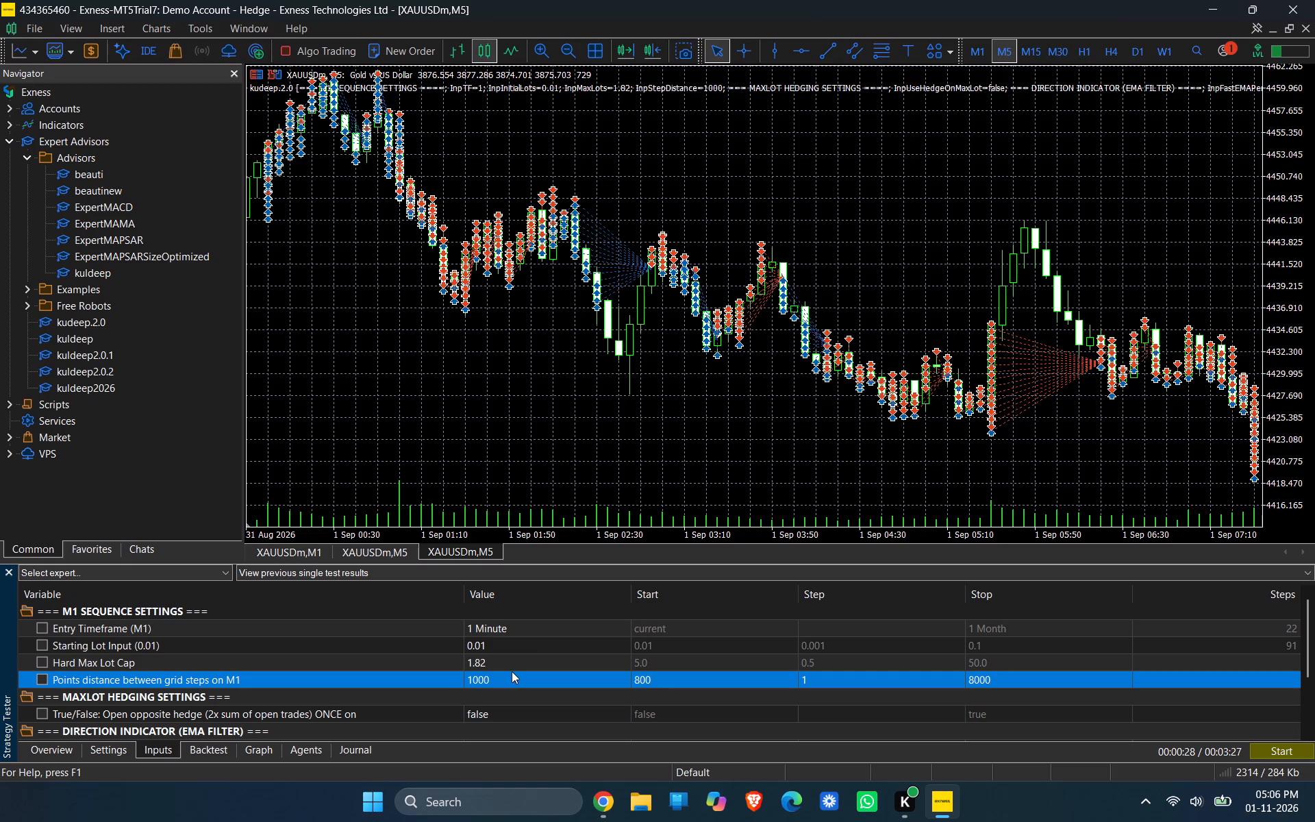
click(512, 671)
double_click(505, 677)
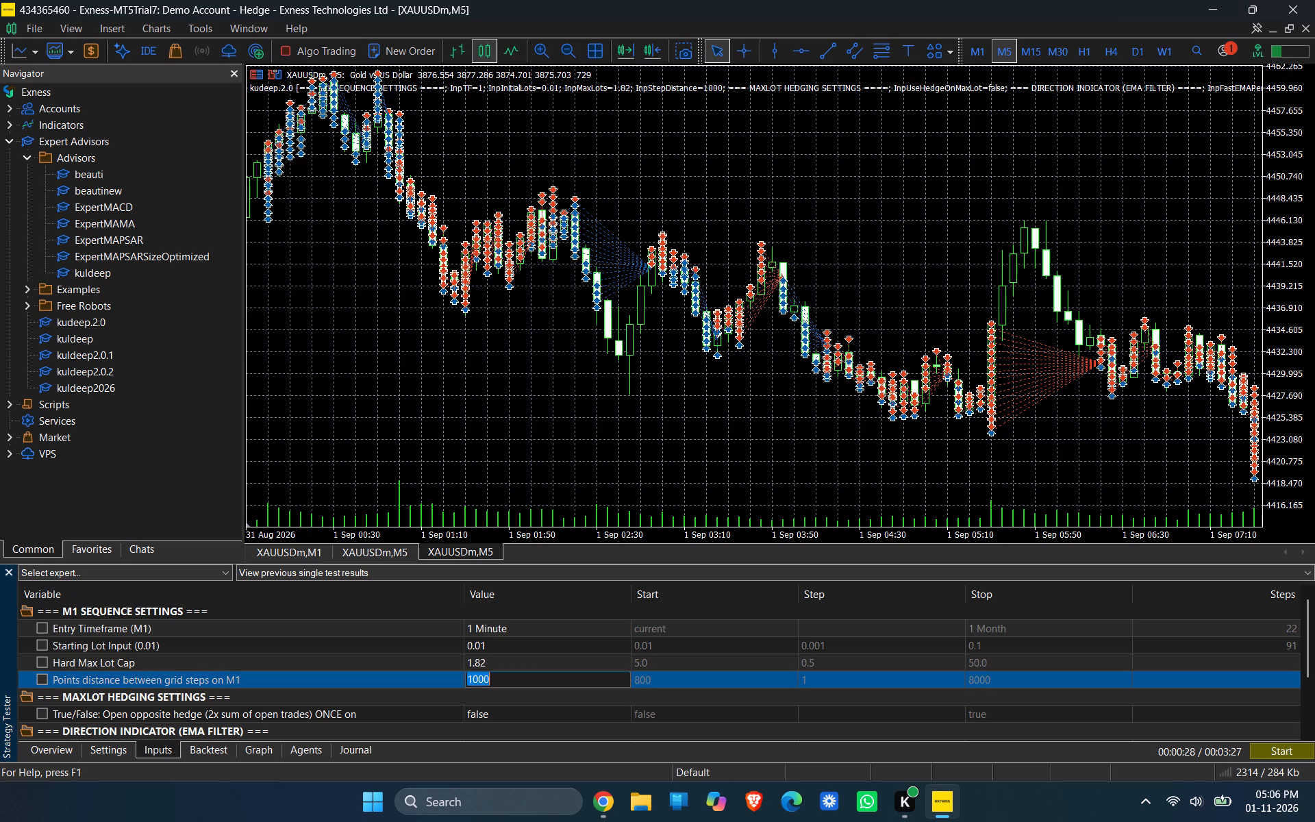
key(BackSpace)
text(2000)
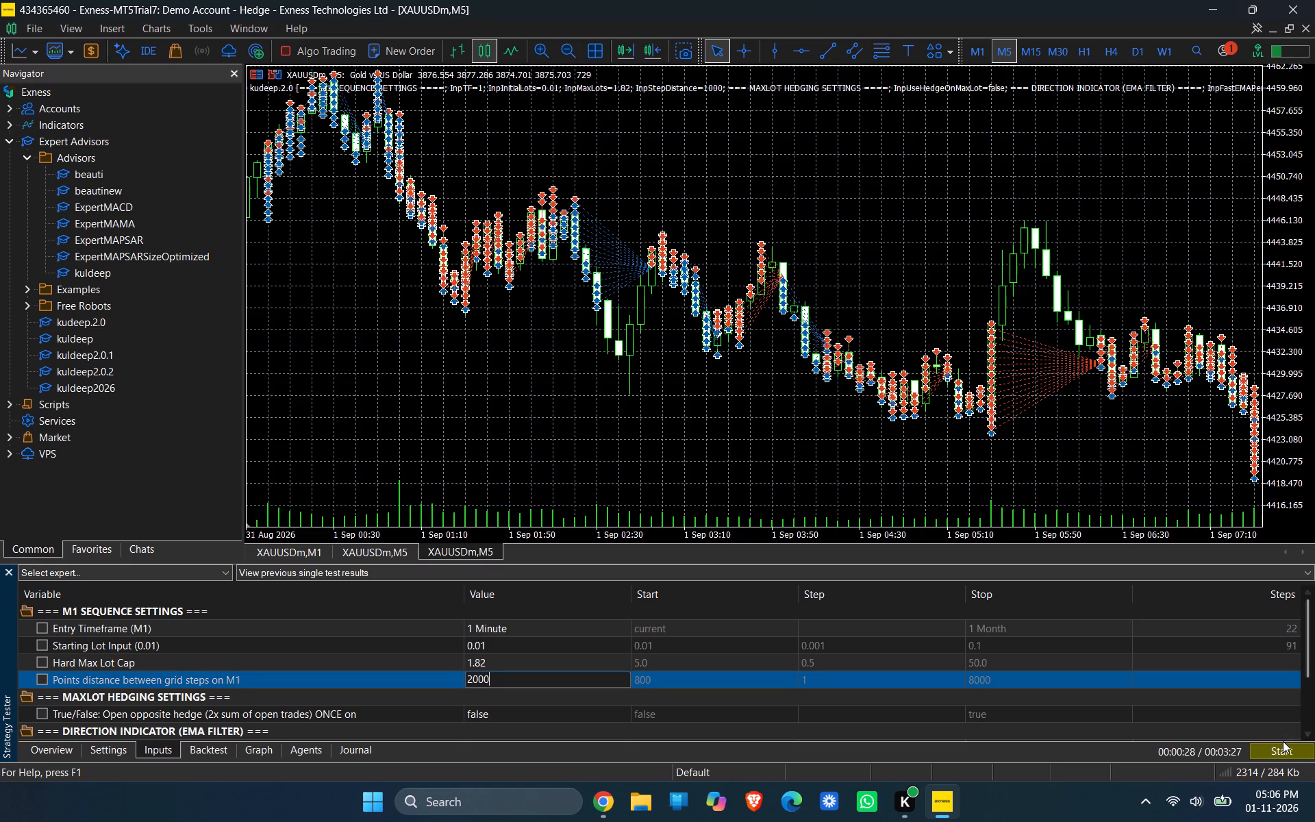
Rerun the kudeep.2.0 visual backtest with the wider grid distance and examine its open trades, balance and equity.
click(1283, 748)
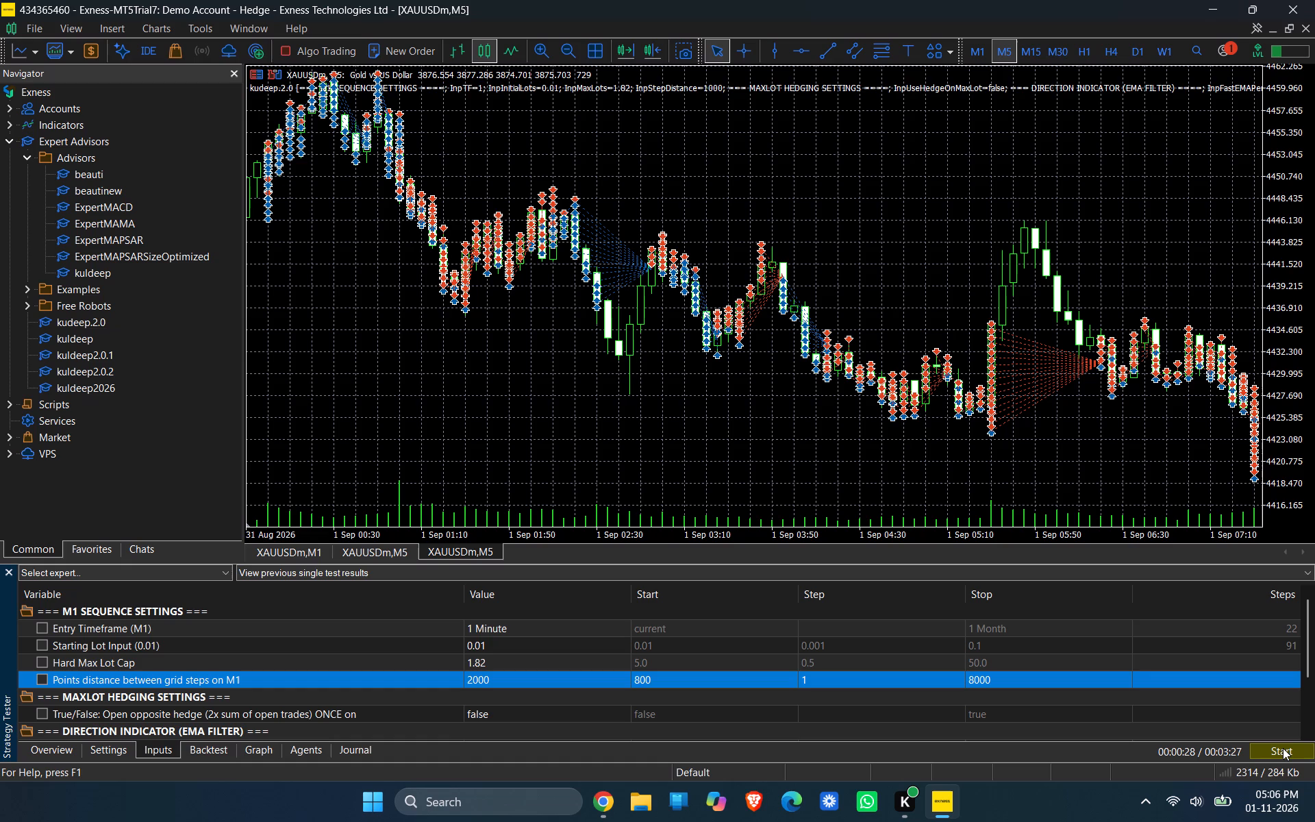
click(1283, 748)
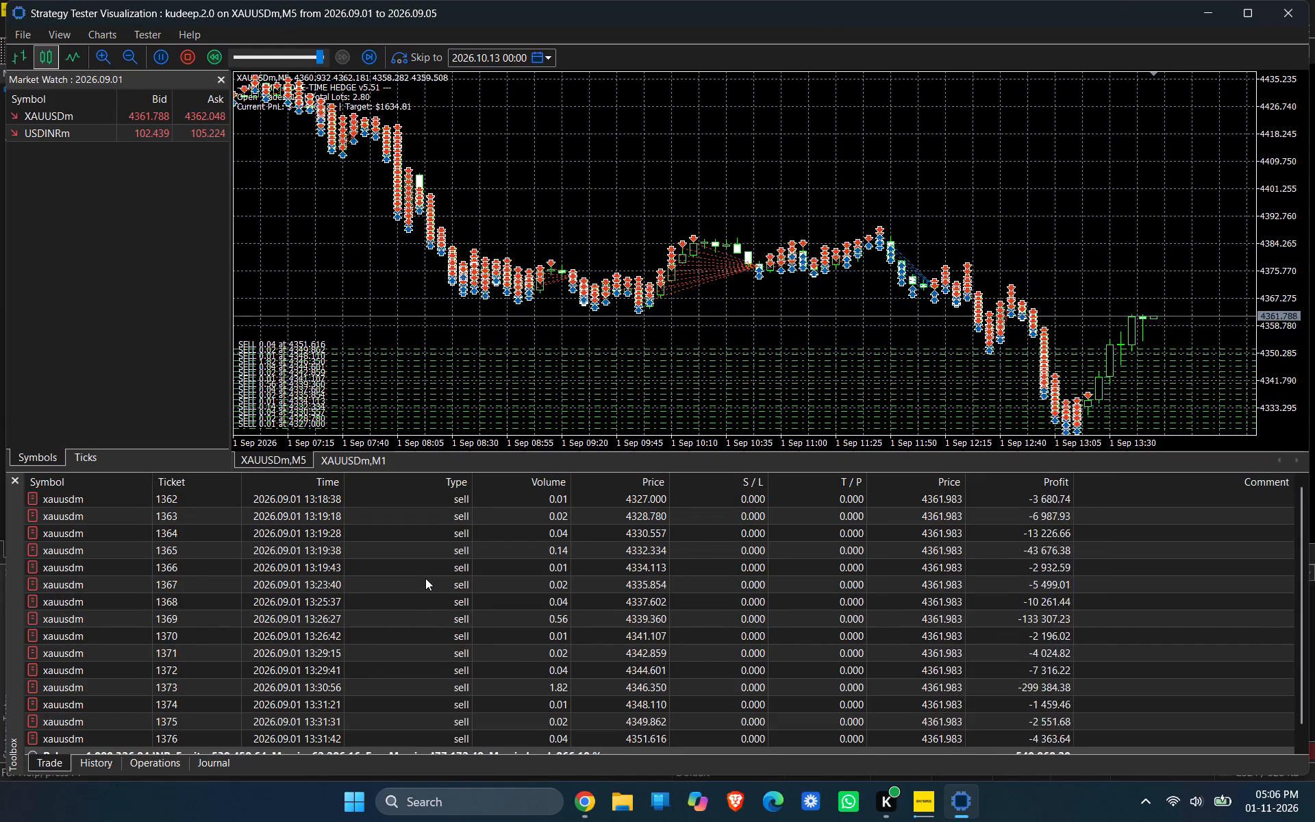
scroll(425, 578, down, 5)
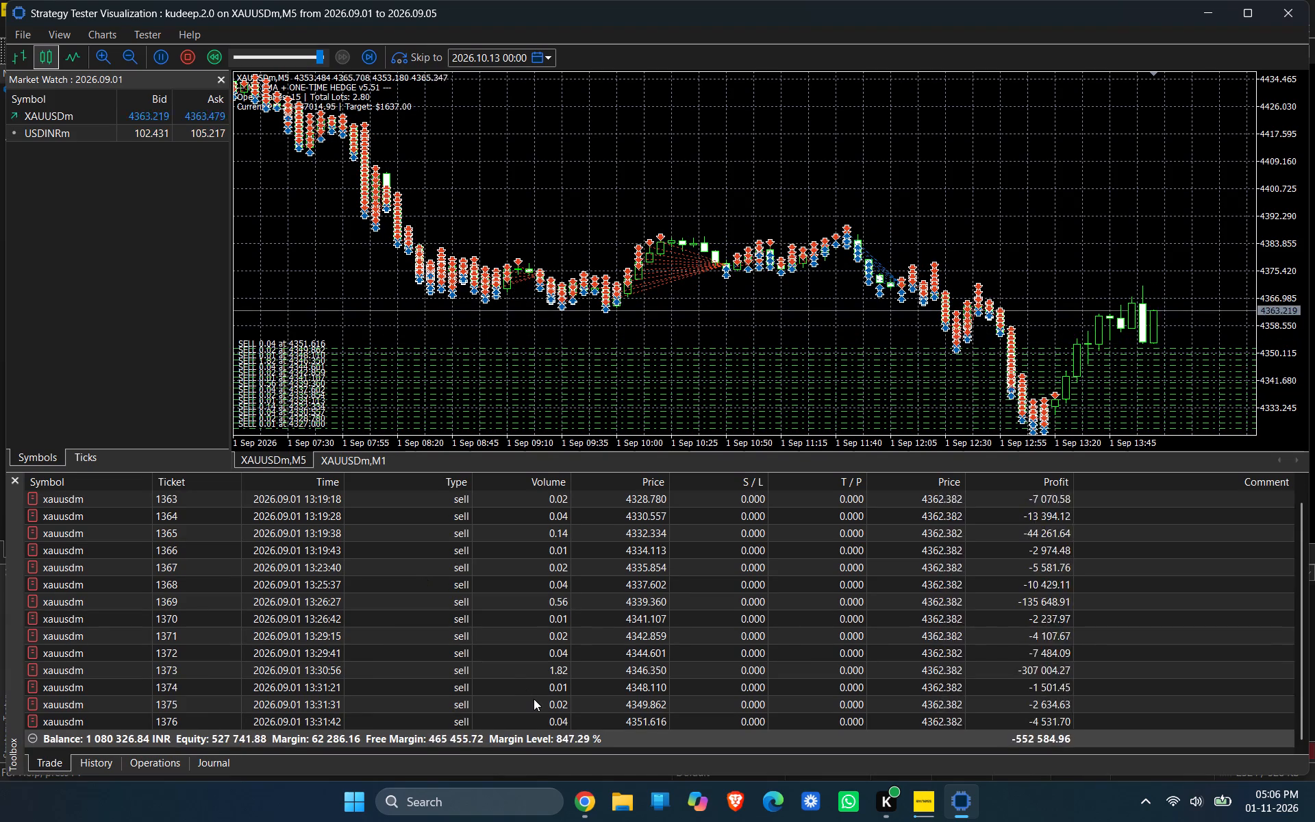